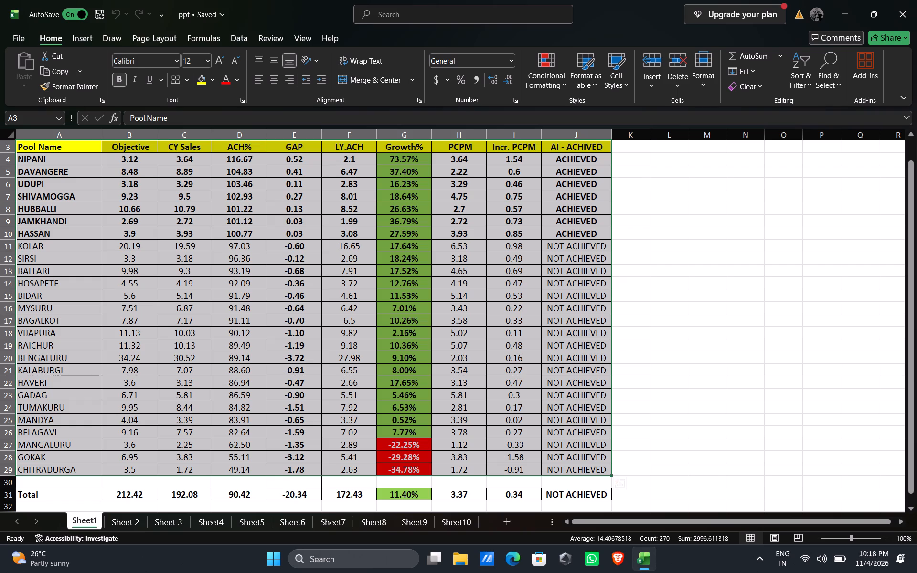
On Sheet 2, select the block of Positive entries in the growth status column, G4 to G15.
click(127, 524)
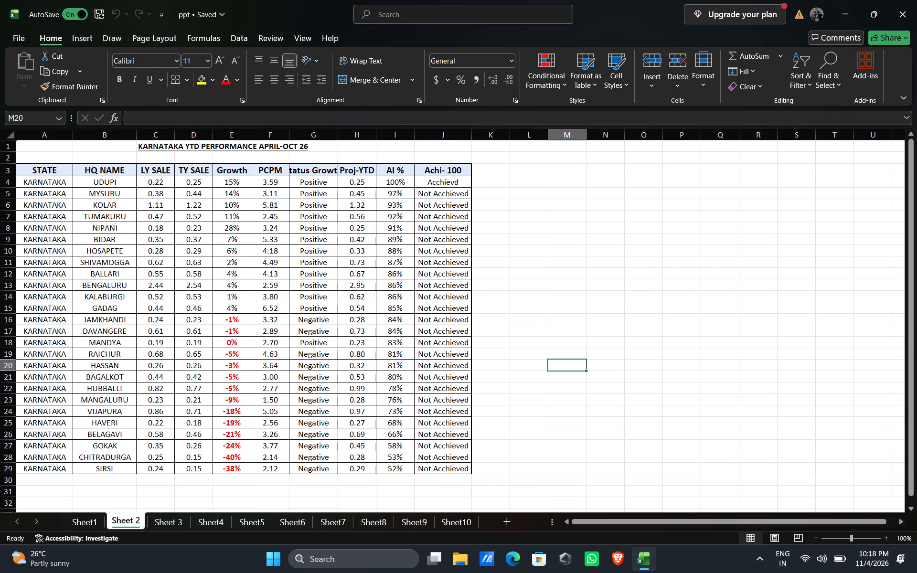
drag(308, 181, 306, 303)
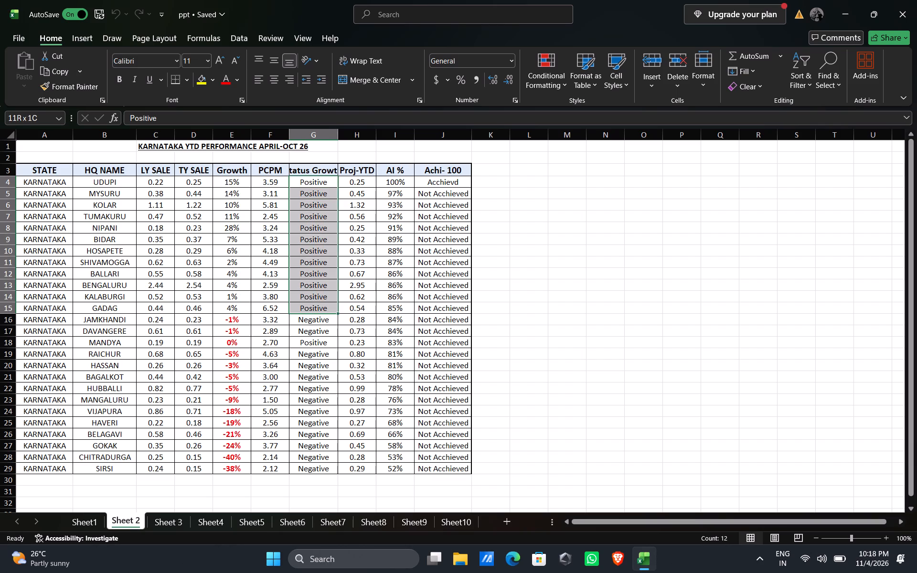
drag(306, 303, 306, 302)
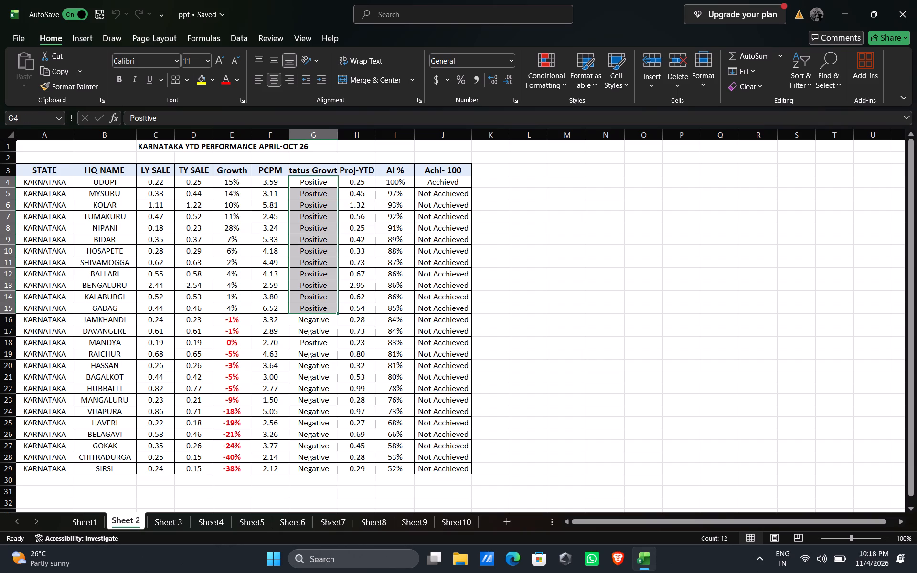
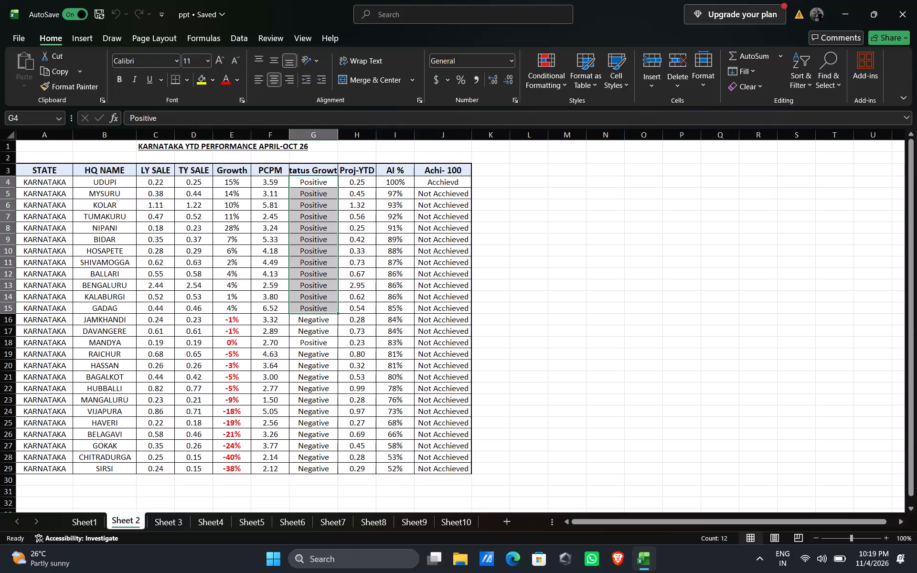
Deselect the growth status entries by selecting the empty cell K11 beside the table.
click(490, 264)
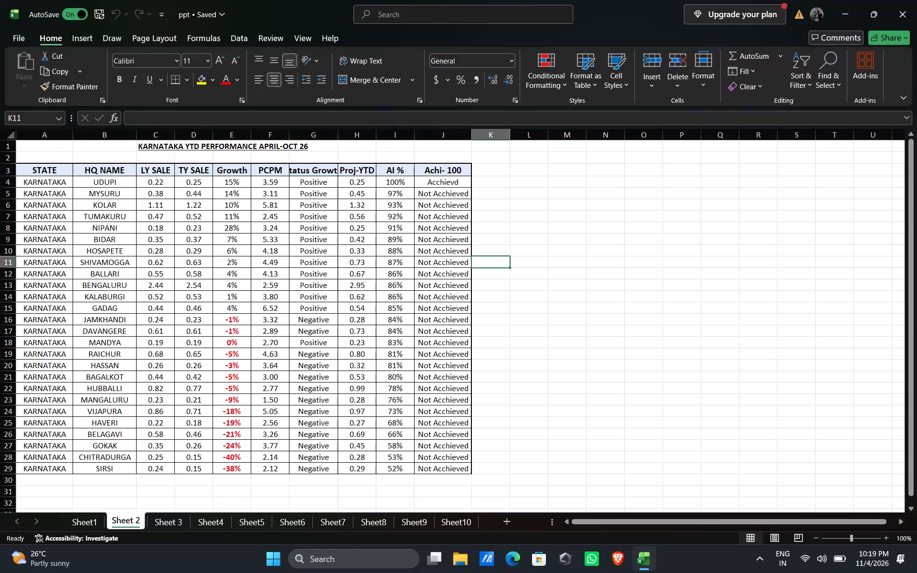
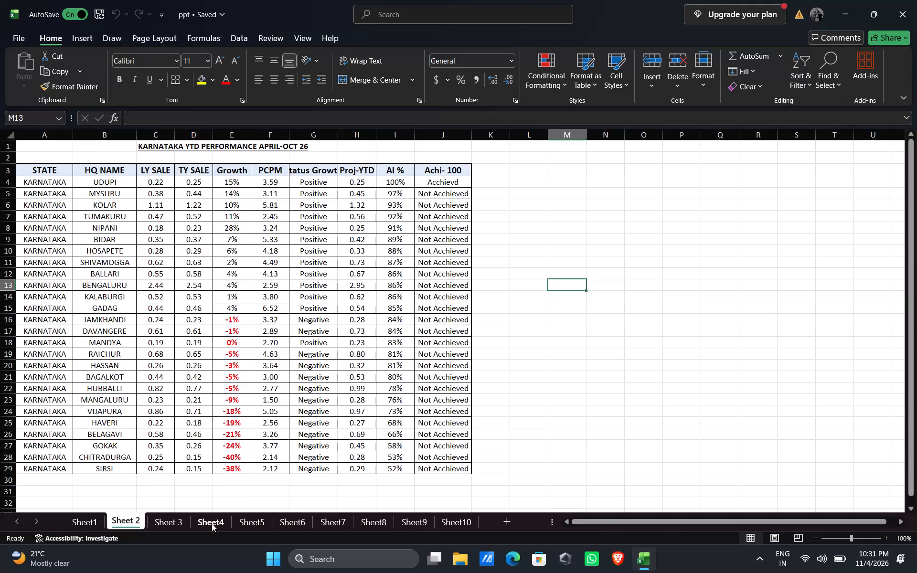
Switch to Sheet 3 to view the managers performance table for Oct-26.
click(170, 519)
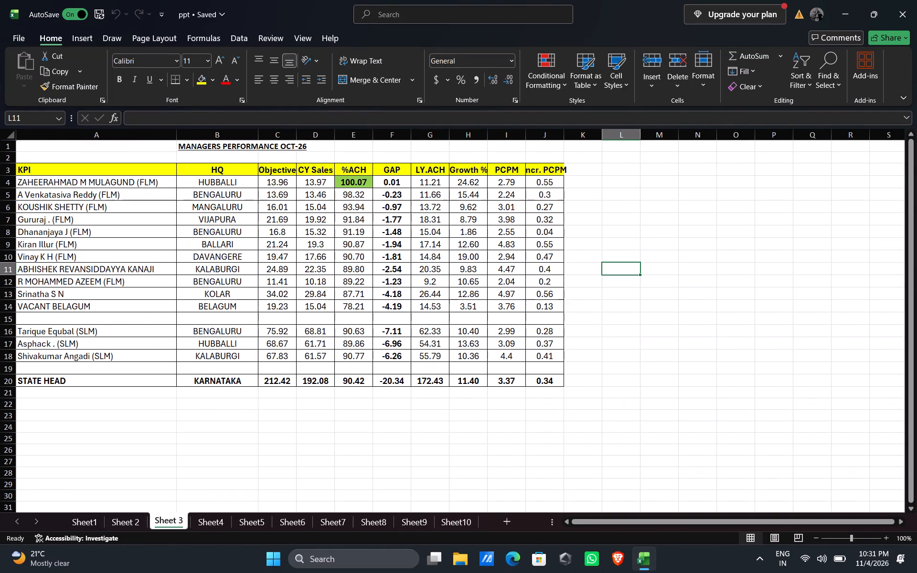
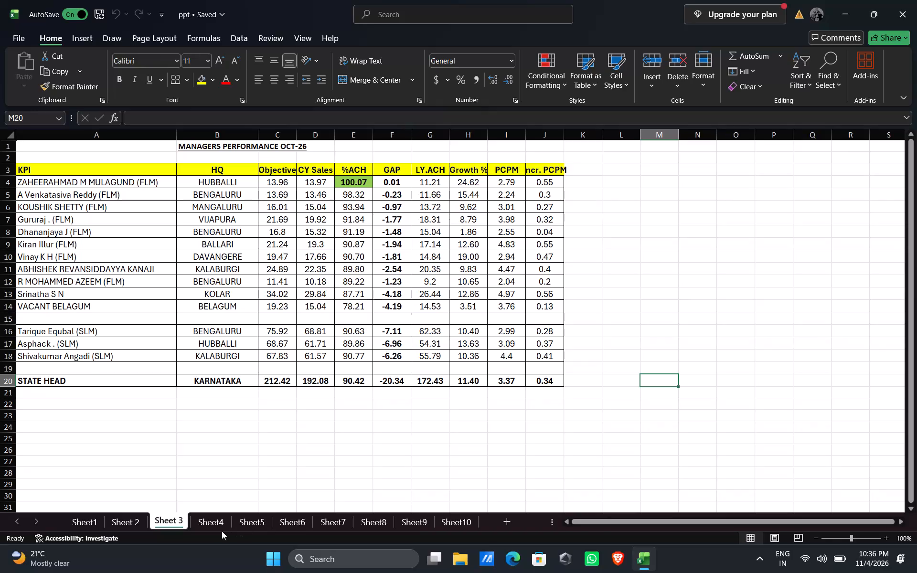
Switch to Sheet4 to view the managers YTD performance table for April - Oct 26.
click(214, 521)
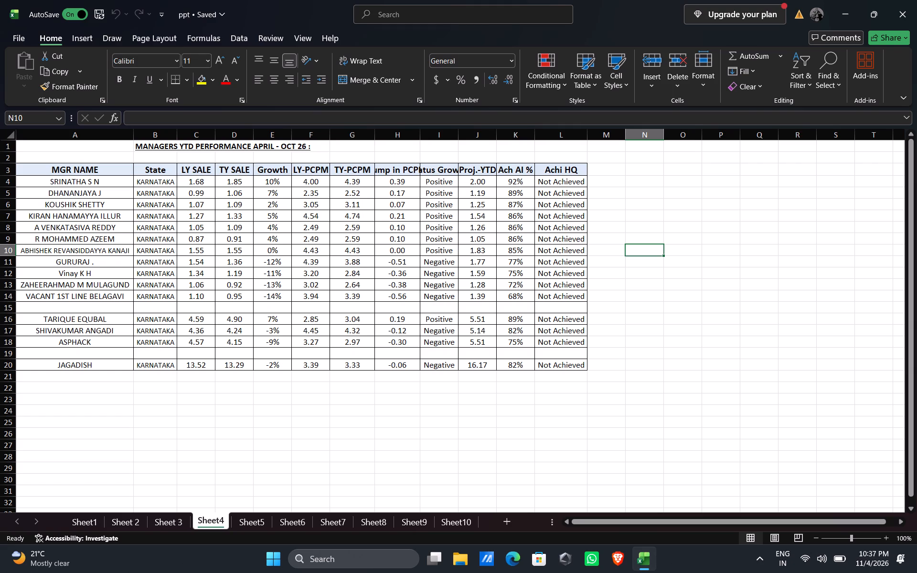
Select the block of Positive growth-status cells, I4 through I10, in the managers YTD performance table.
drag(434, 184, 434, 186)
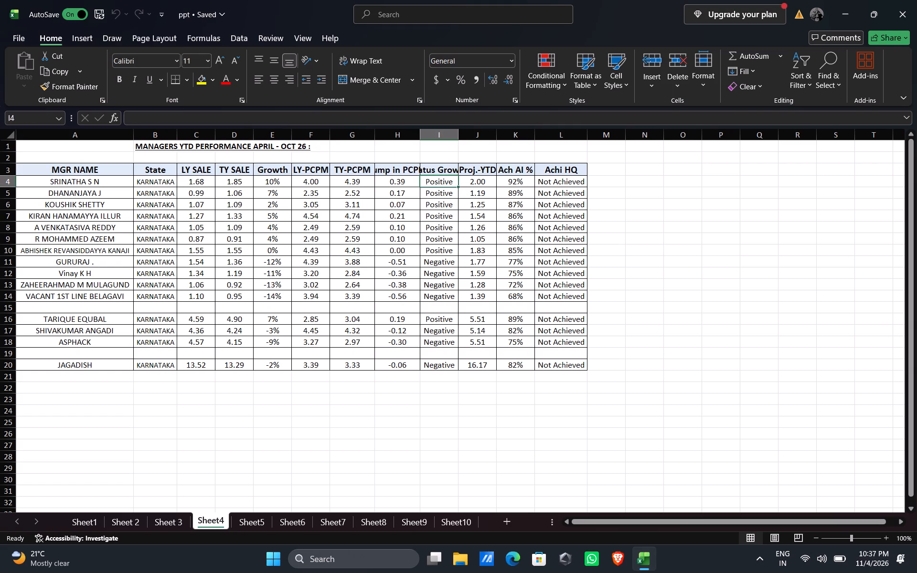
drag(434, 186, 433, 251)
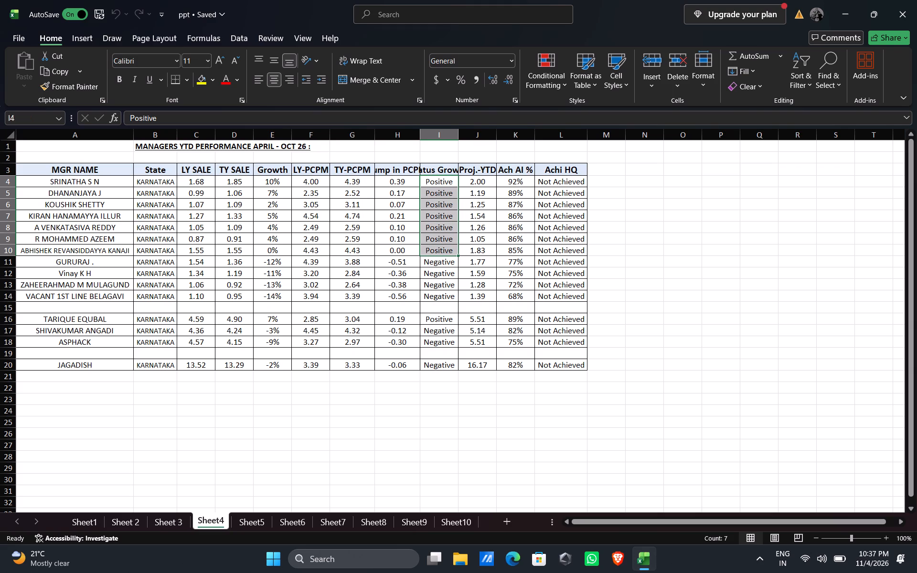
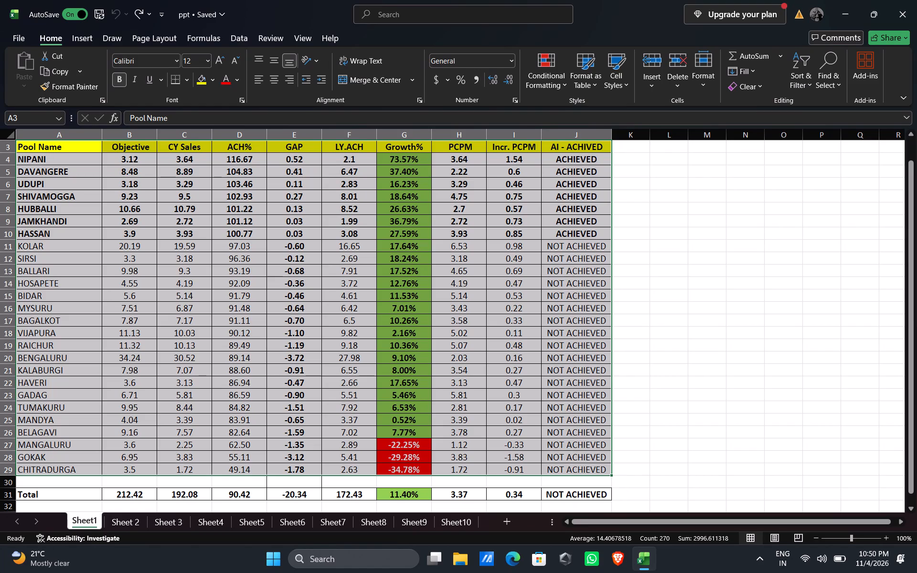
Review the Karnataka YTD performance table on Sheet 2 and the managers performance Oct-26 table on Sheet 3.
click(125, 524)
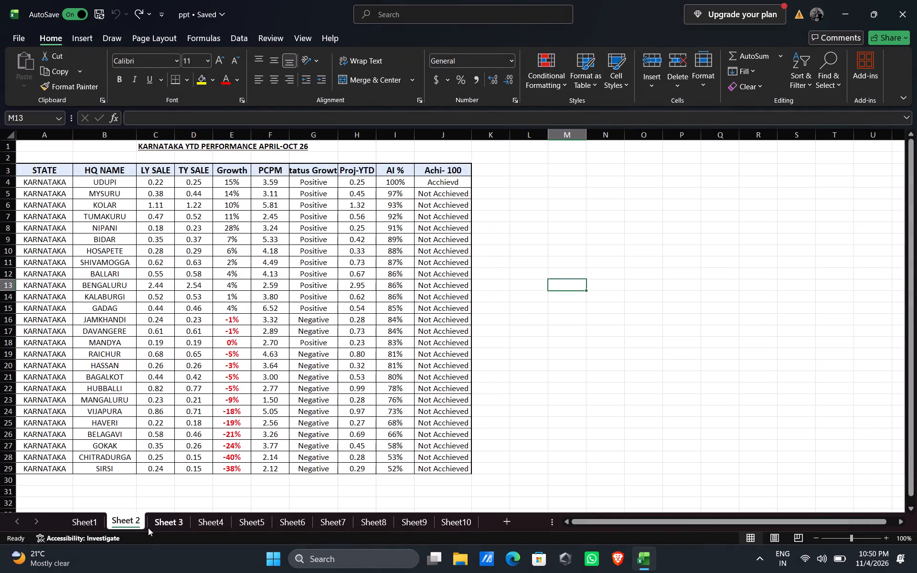
click(148, 528)
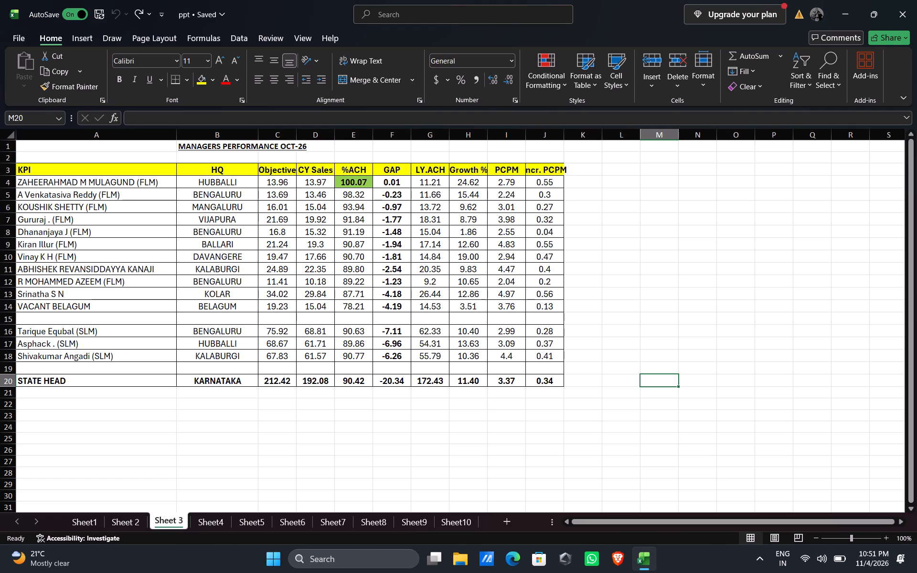
Enter 85 in cell K5 of Sheet1, beside the DAVANGERE row of the pool performance table.
click(87, 521)
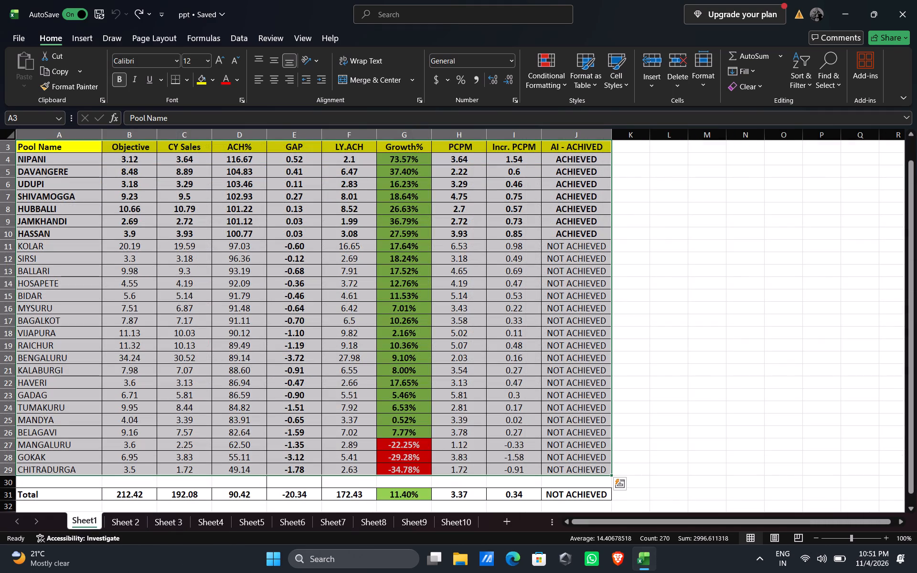
click(645, 167)
text(85)
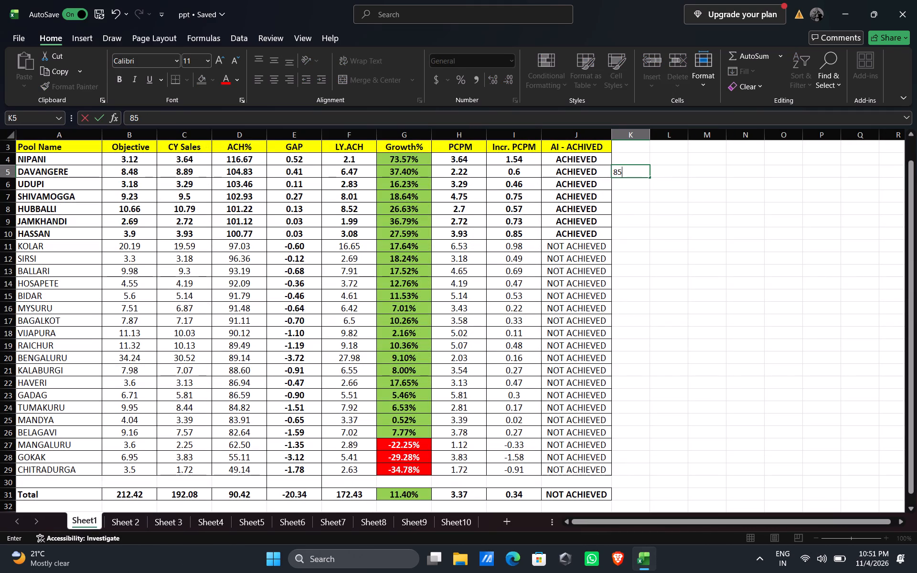
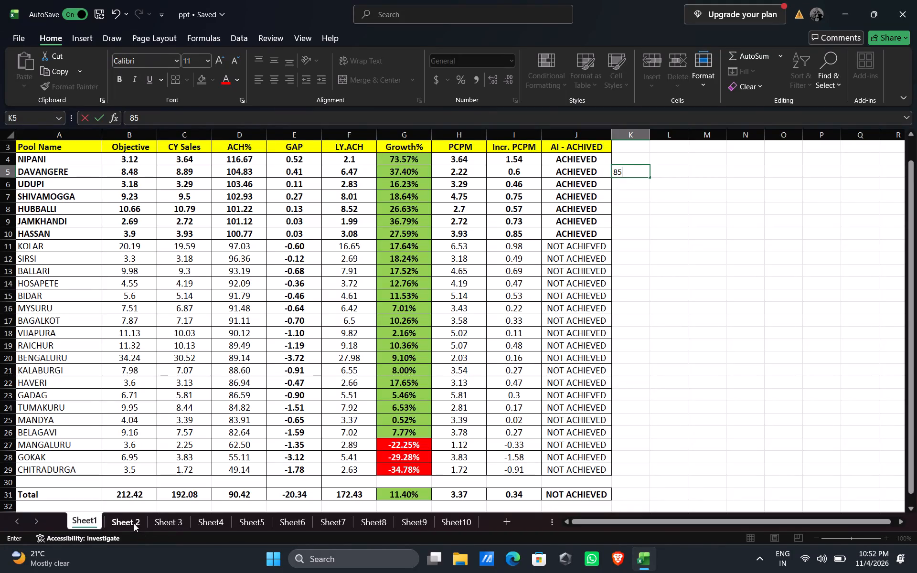
Review the Karnataka YTD table on Sheet 2 and the managers' Oct-26 and April-Oct 26 YTD performance tables on Sheet 3 and Sheet4.
click(134, 523)
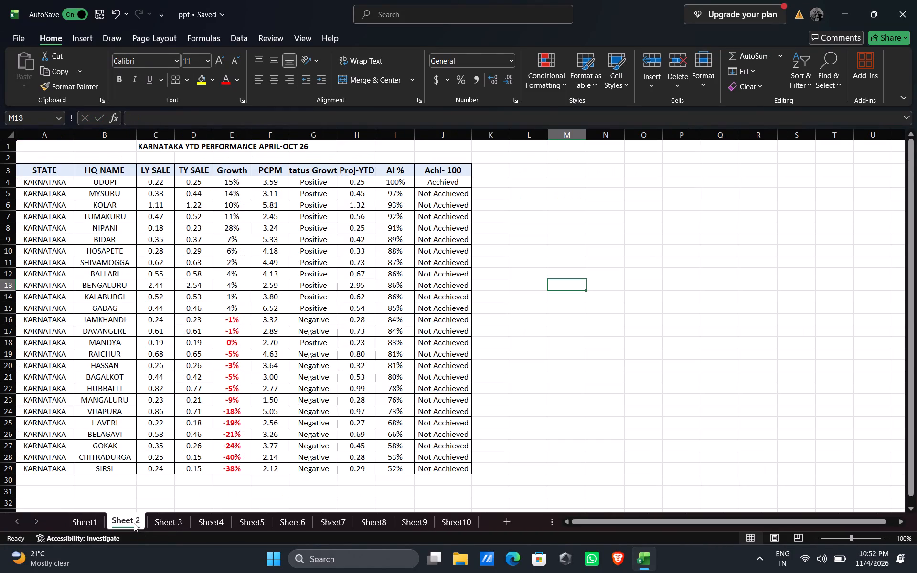
click(164, 518)
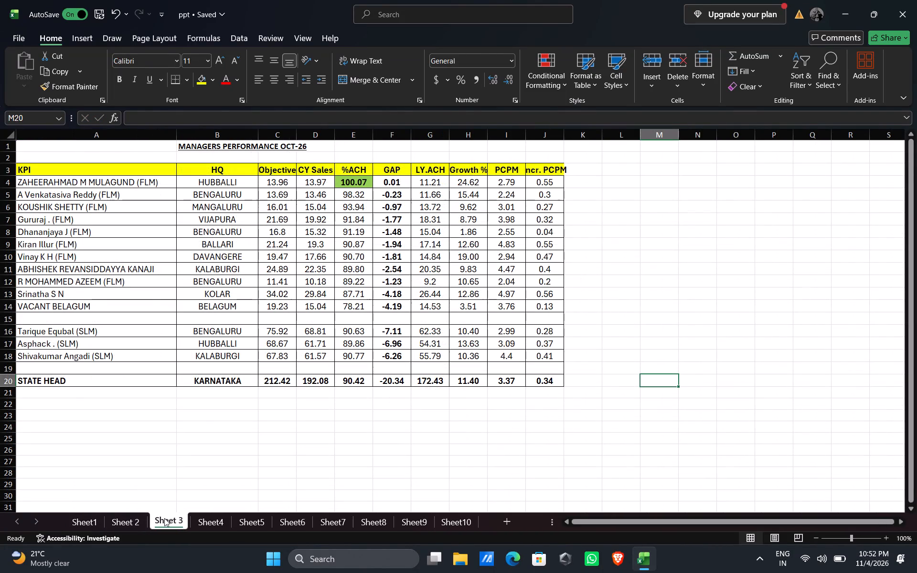
click(206, 522)
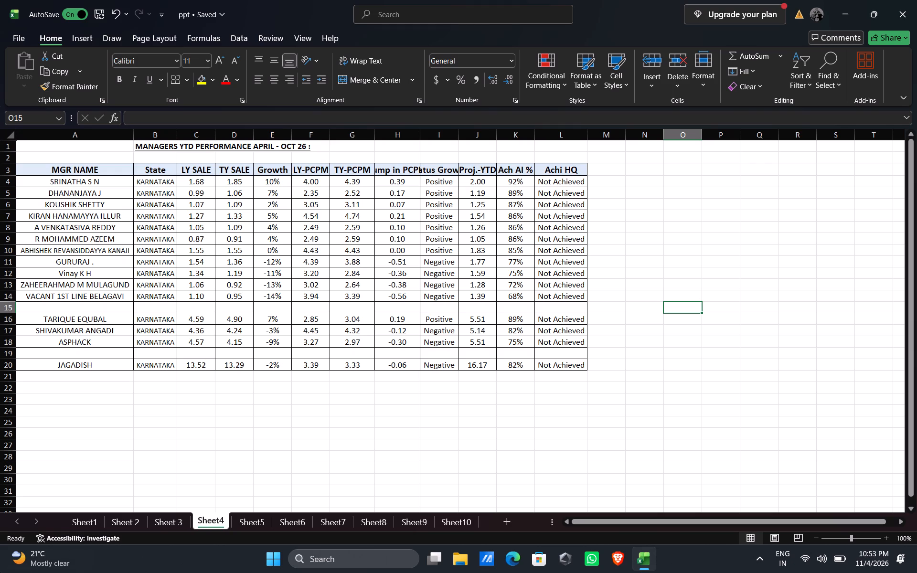
click(154, 524)
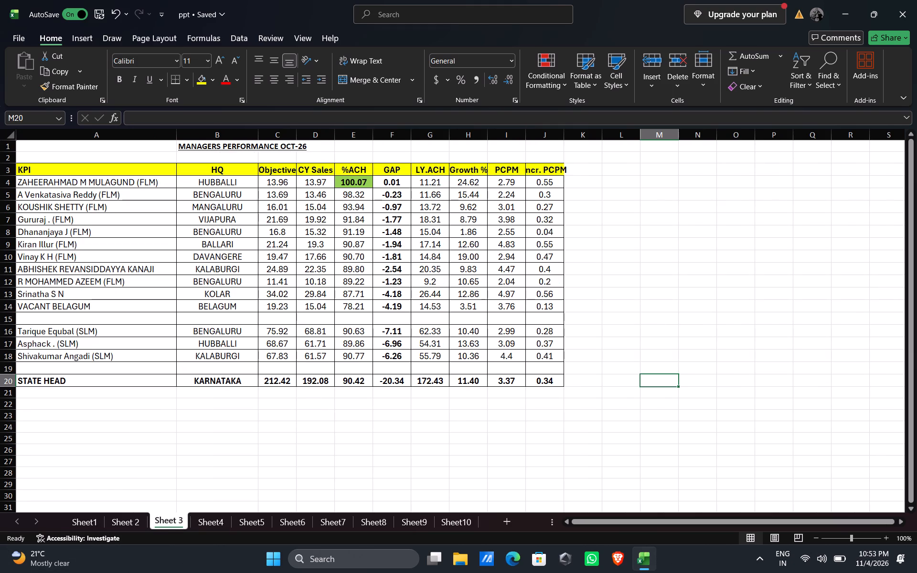
click(216, 519)
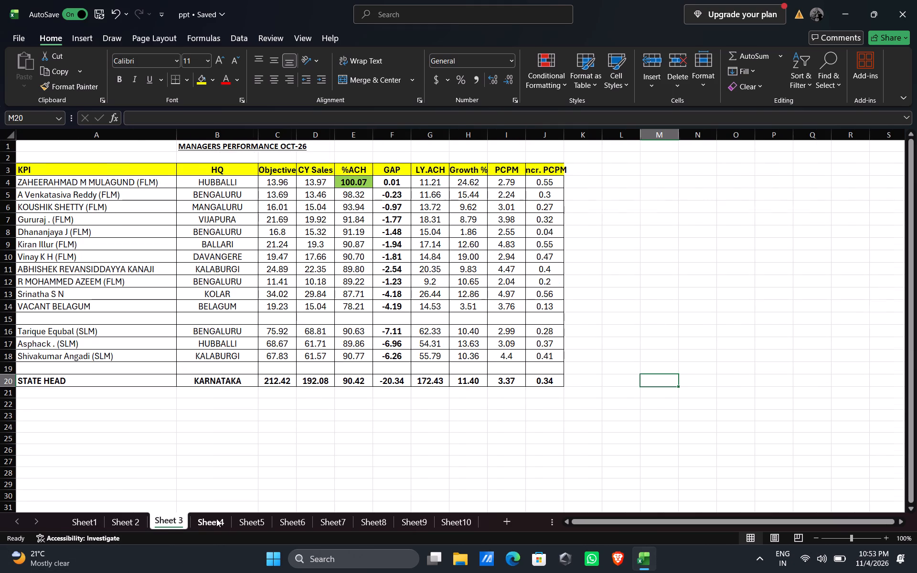
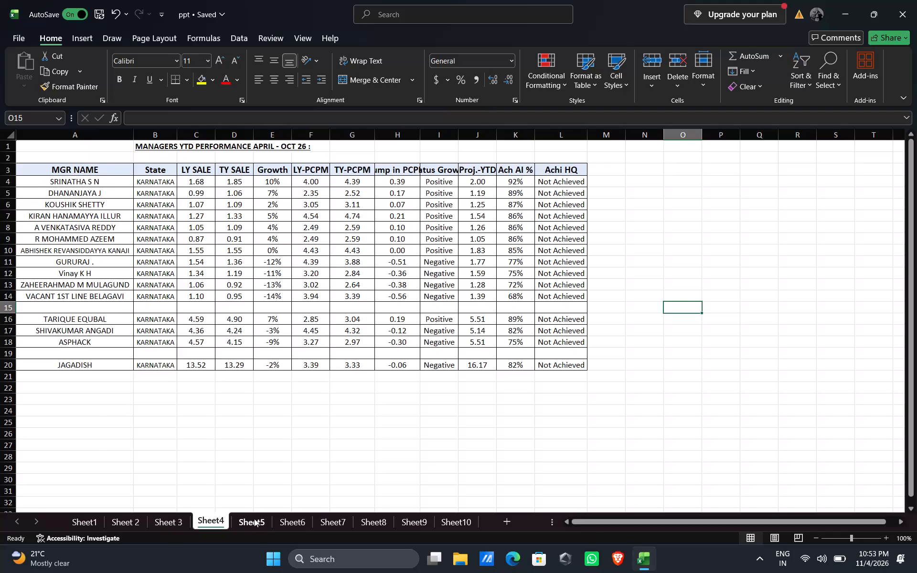
Review the region brand-wise performance table for Oct 26 on Sheet5.
click(254, 519)
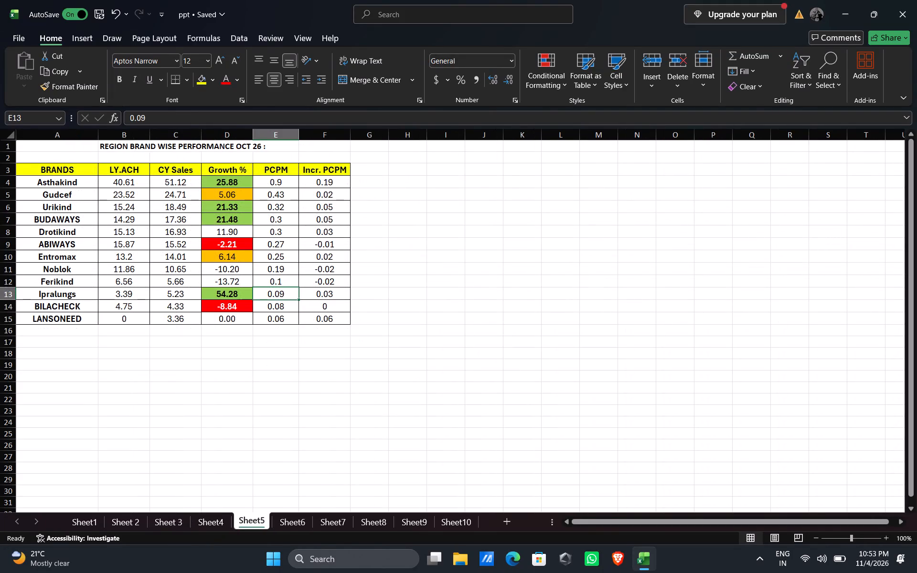
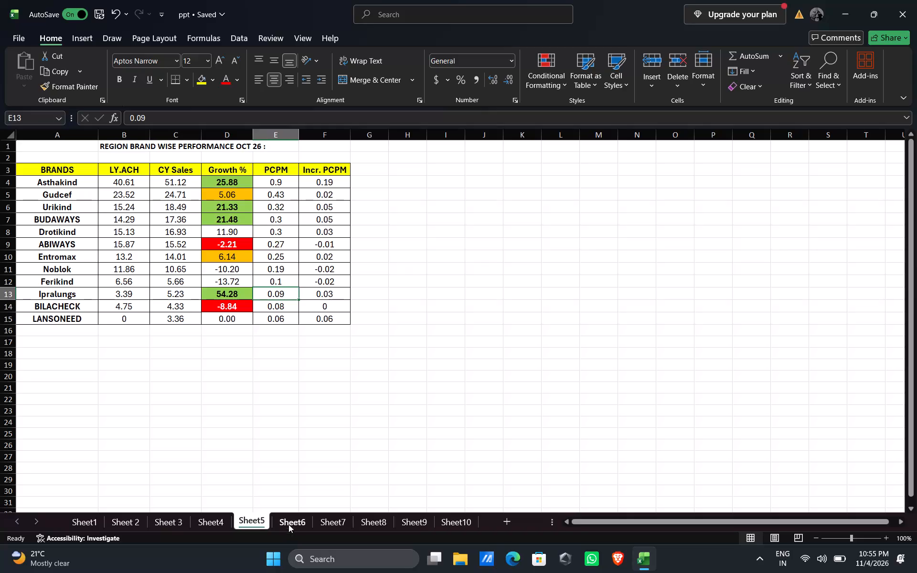
Open Sheet6 to examine the YTD region performance table by brand for April - Oct 26.
click(292, 517)
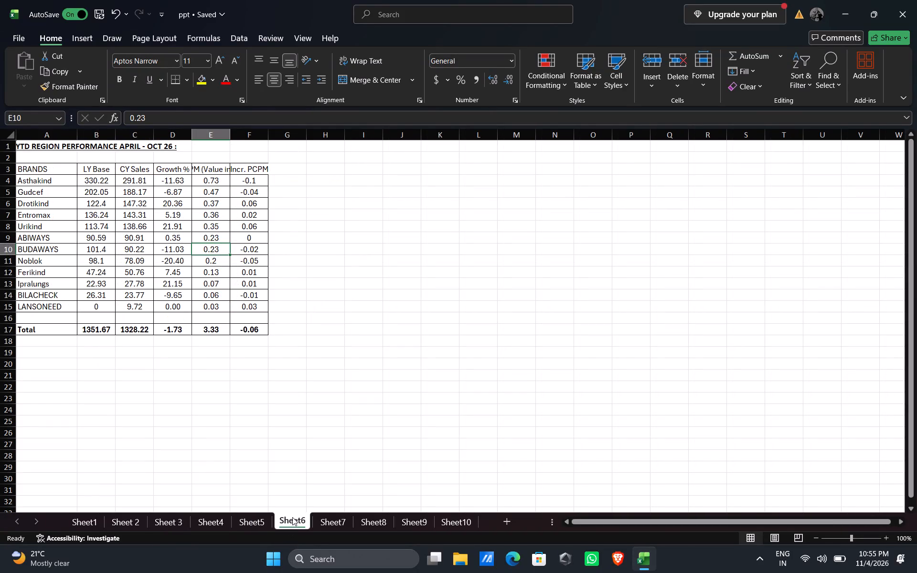
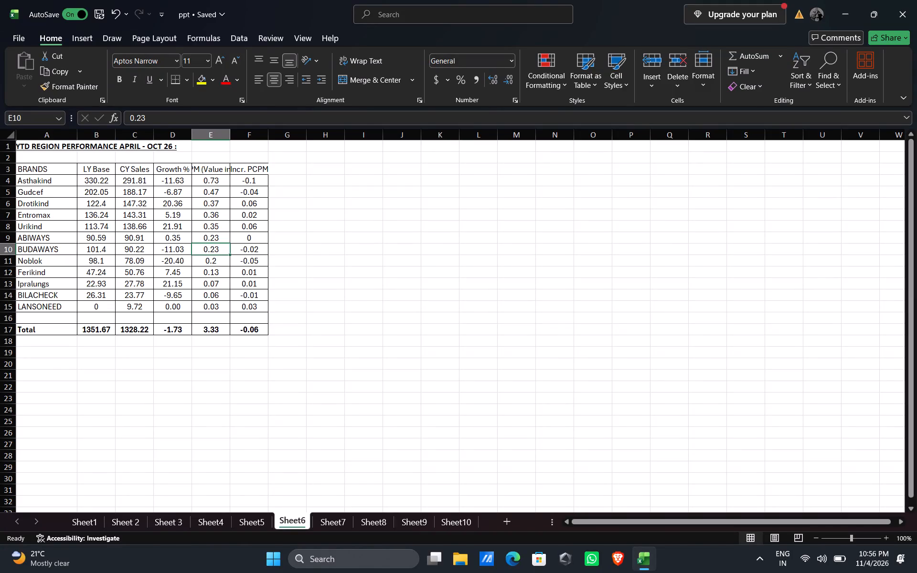
Examine the brands' CY Sales figures on Sheet6, and look through the contents of Sheet7, Sheet8 and Sheet9.
click(142, 203)
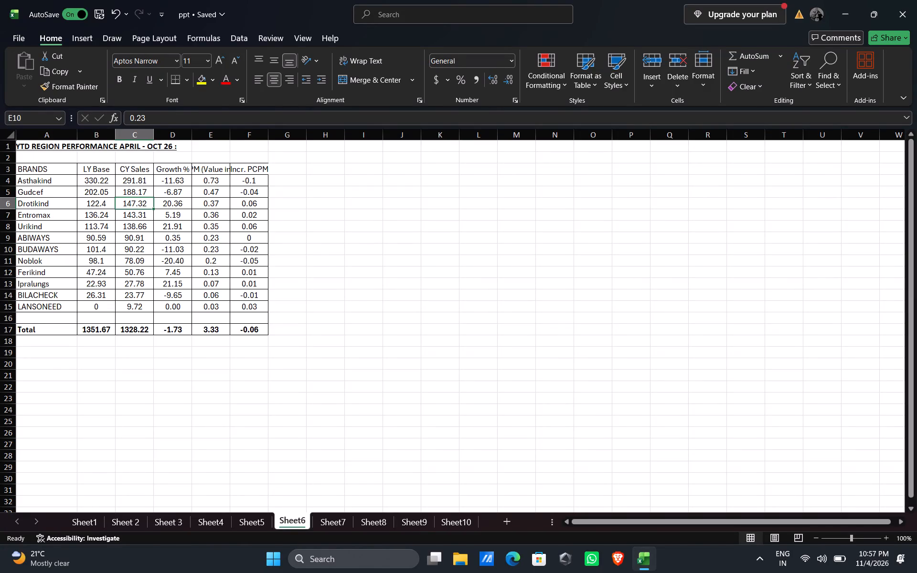
click(141, 226)
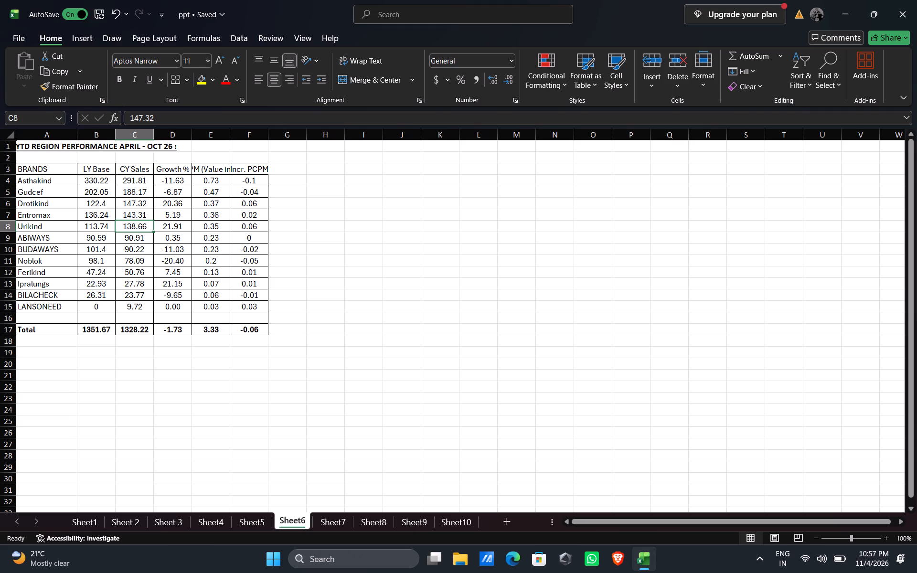
click(140, 260)
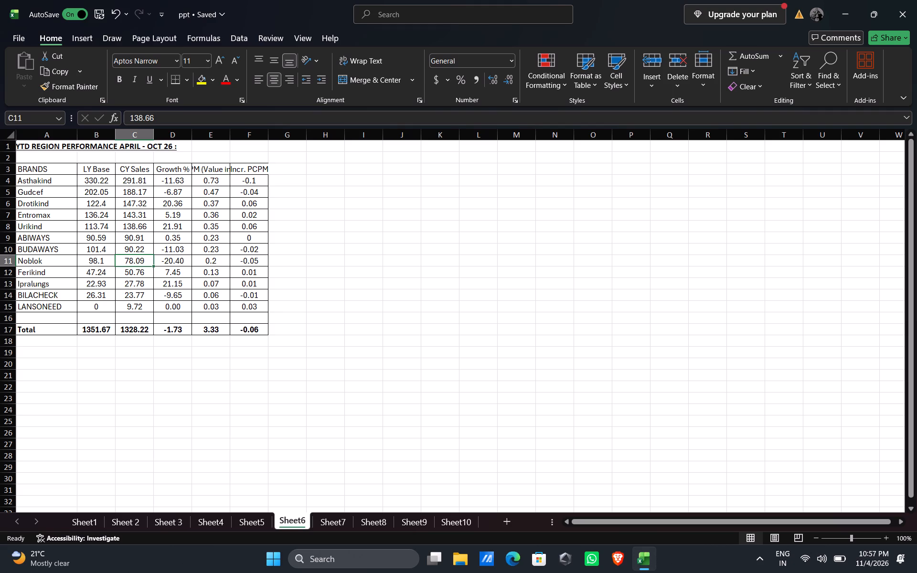
click(140, 280)
click(324, 249)
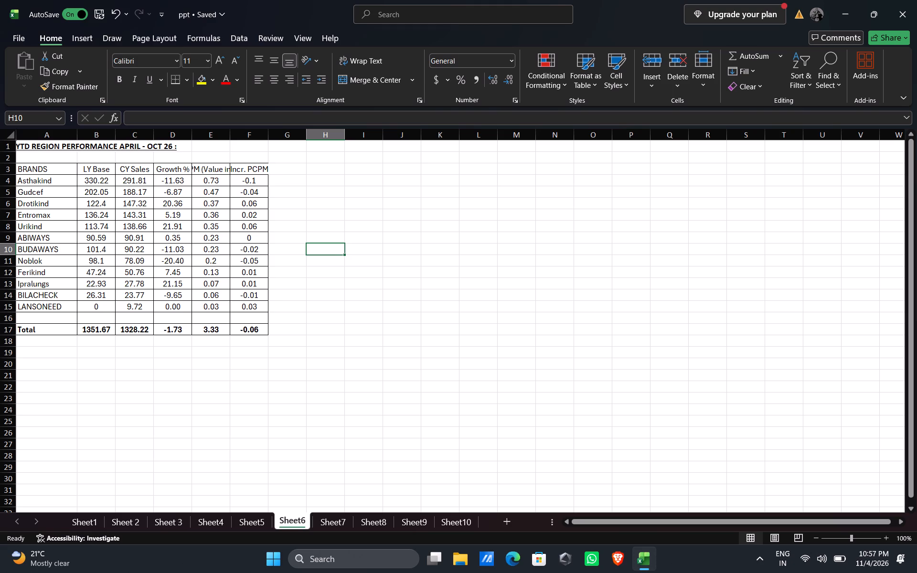
click(331, 524)
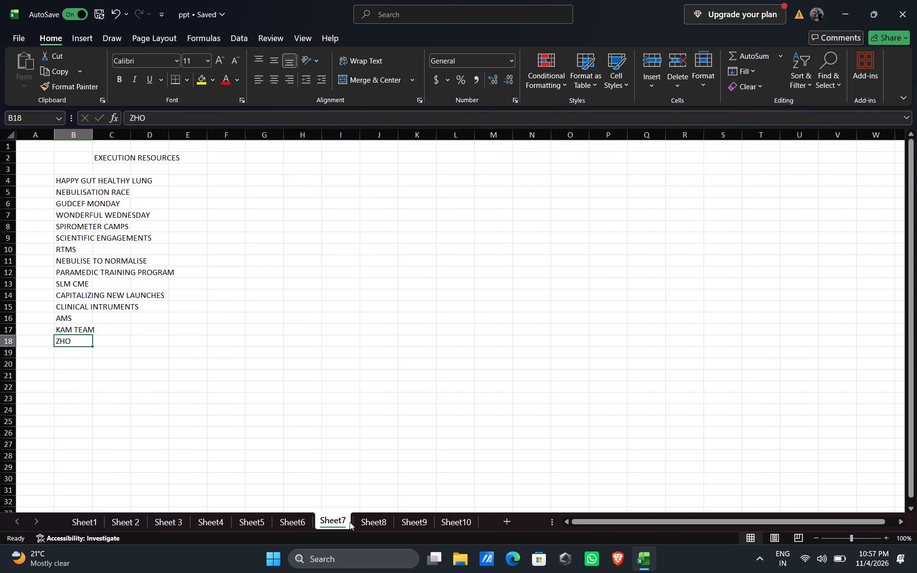
click(366, 520)
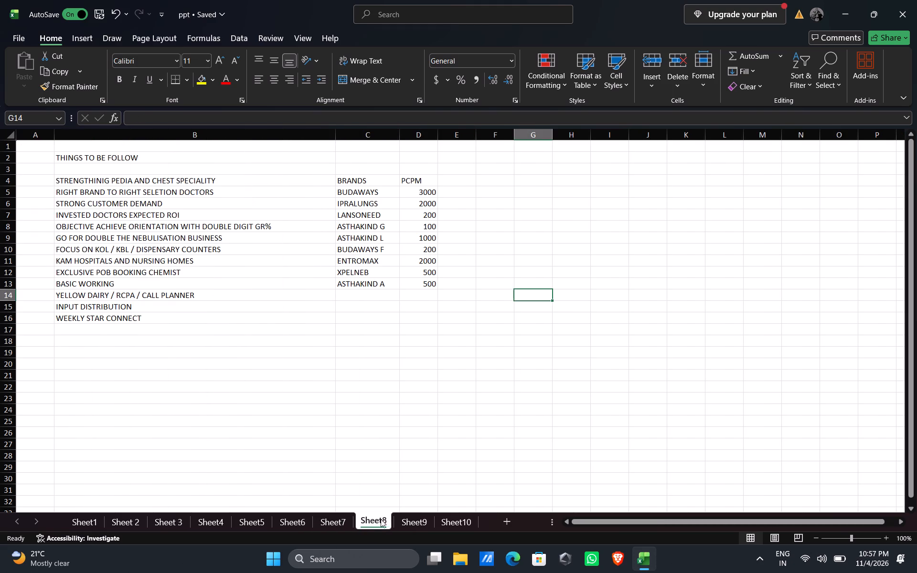
click(401, 520)
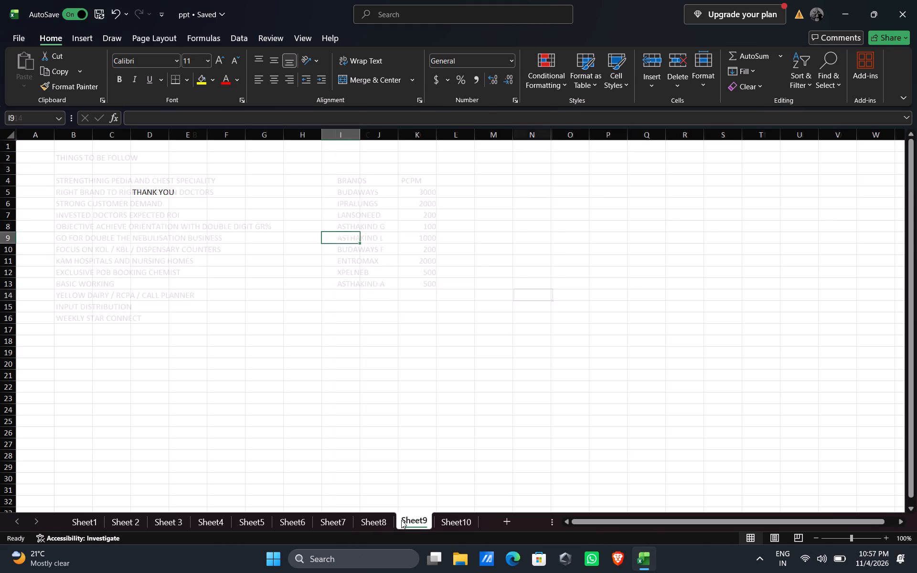
On Sheet8, calculate PCPM times 57 for BUDAWAYS with =D5*57 in F5, and fill the formula down through F13.
click(384, 520)
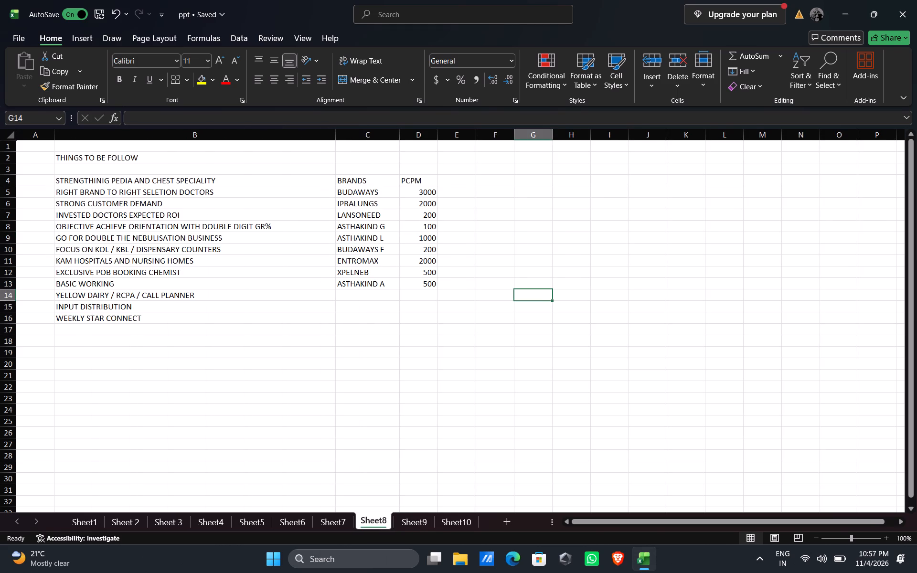
click(487, 190)
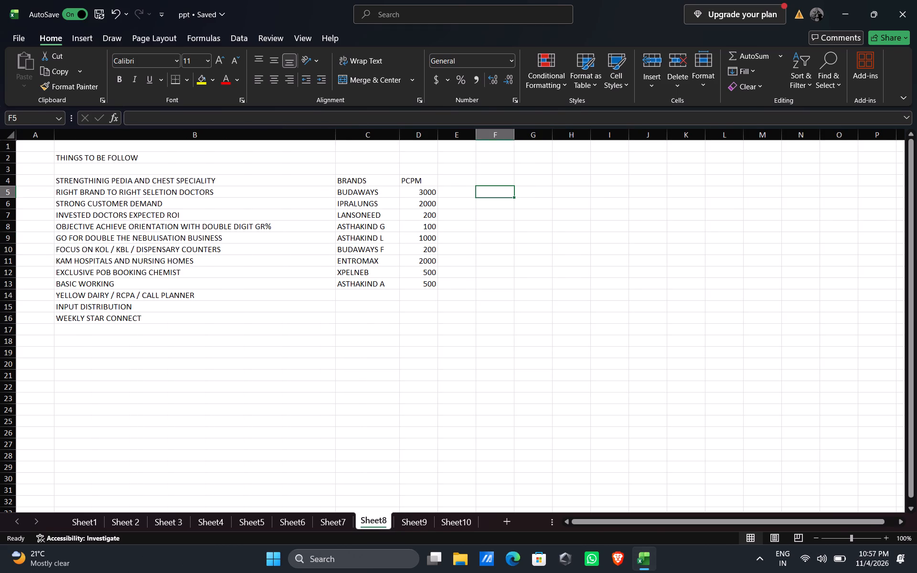
key(equal)
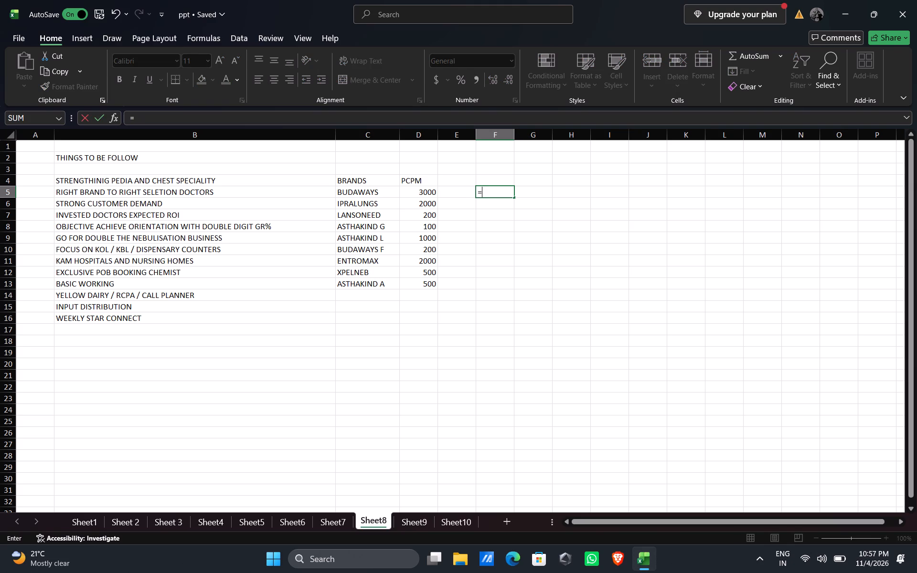
key(d)
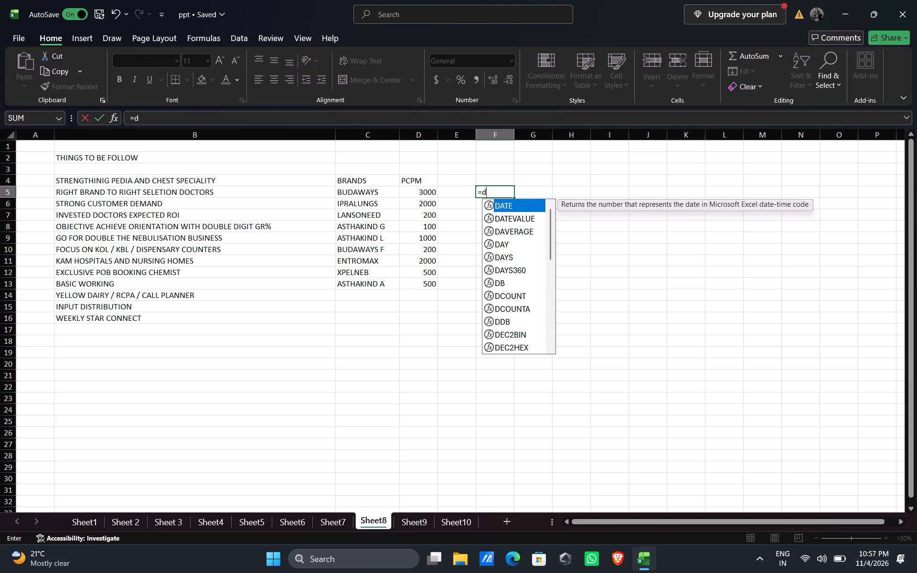
key(5)
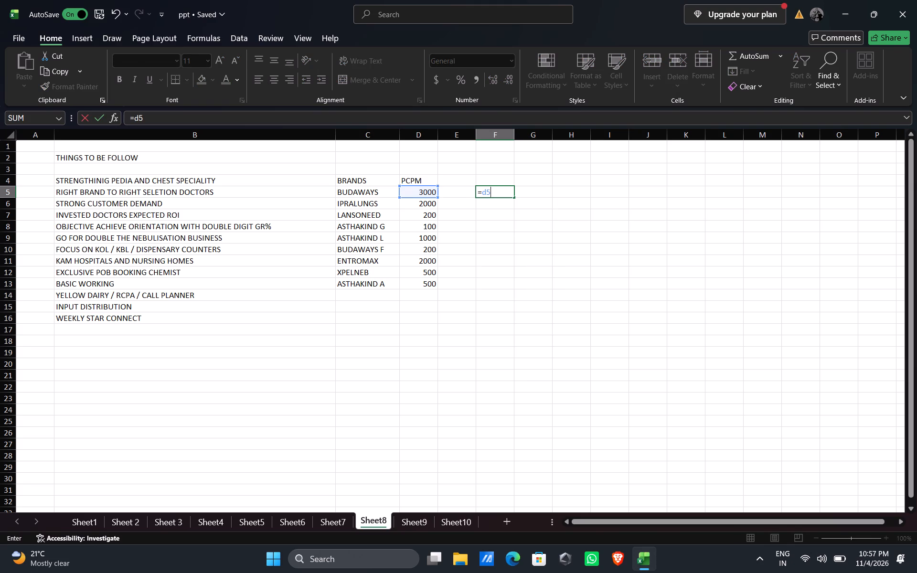
key(shift+asterisk)
text(57)
key(Return)
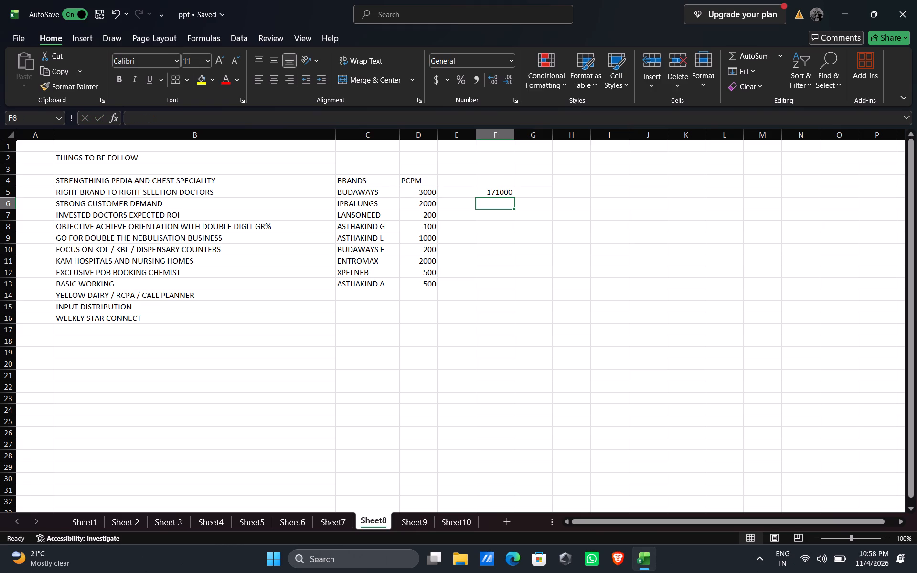
key(Up)
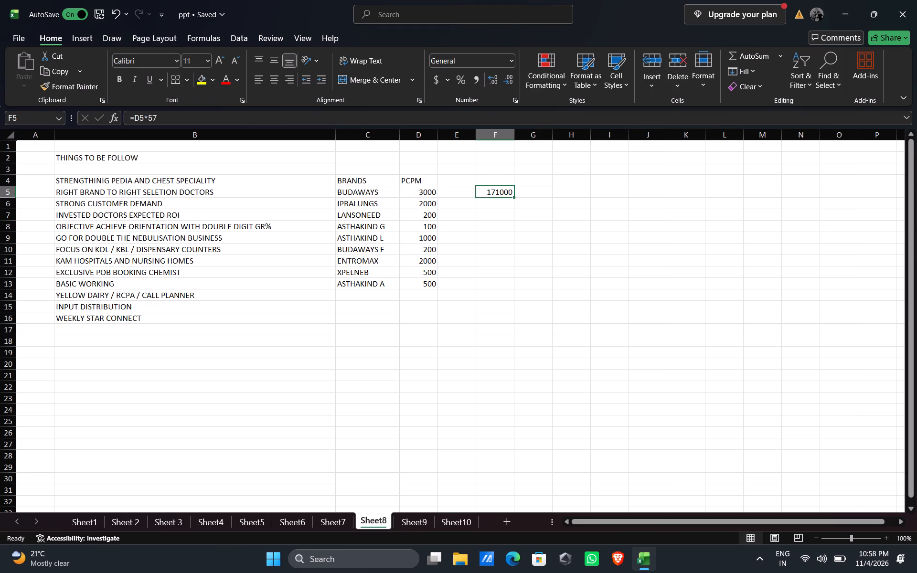
drag(513, 197, 515, 283)
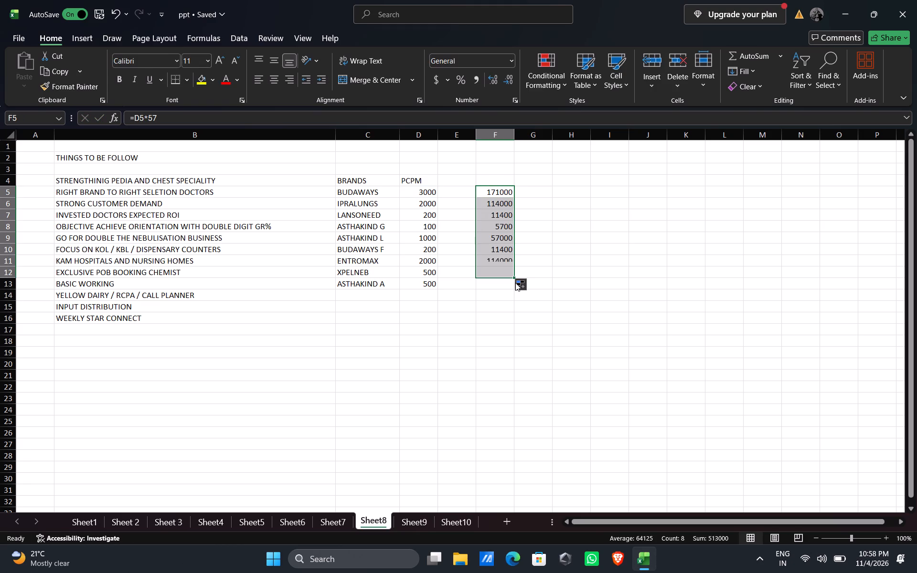
drag(513, 276, 513, 284)
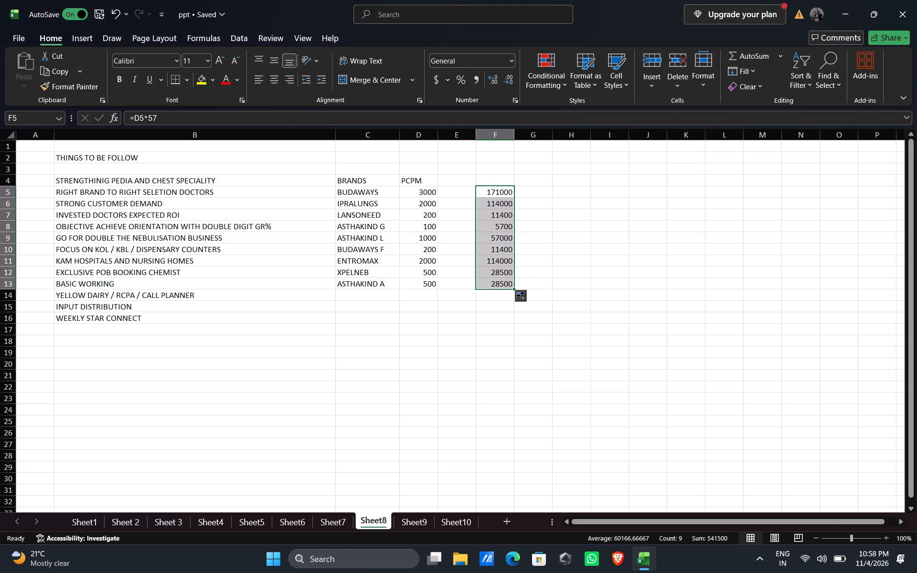
Head the calculated column with UNITS in capitals in cell F4.
click(502, 180)
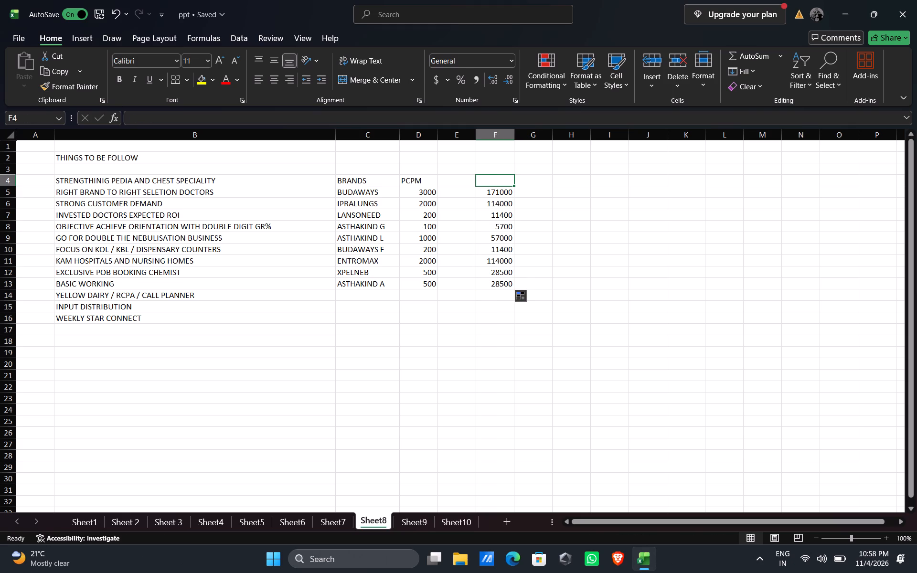
text(units)
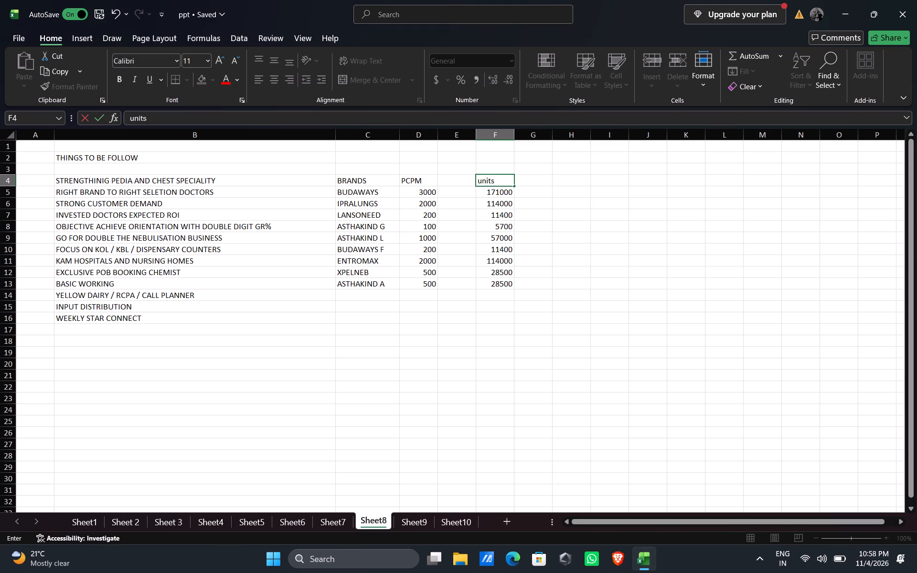
key(BackSpace)
key(BackSpace)
key(BackSpace)
key(BackSpace)
key(BackSpace)
key(BackSpace)
text(UNITS)
key(Right)
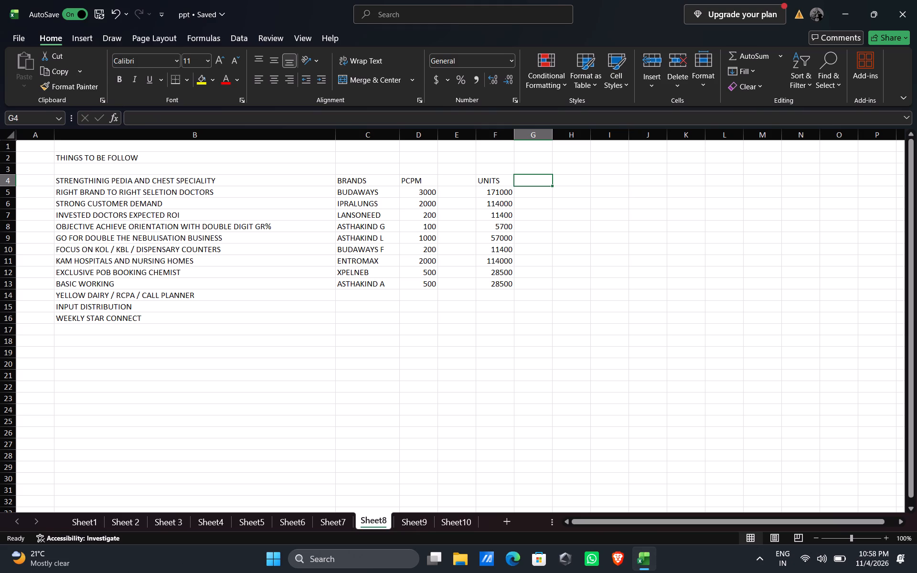
Add the header BUS VALUE in cell G4 beside UNITS.
text(BUS)
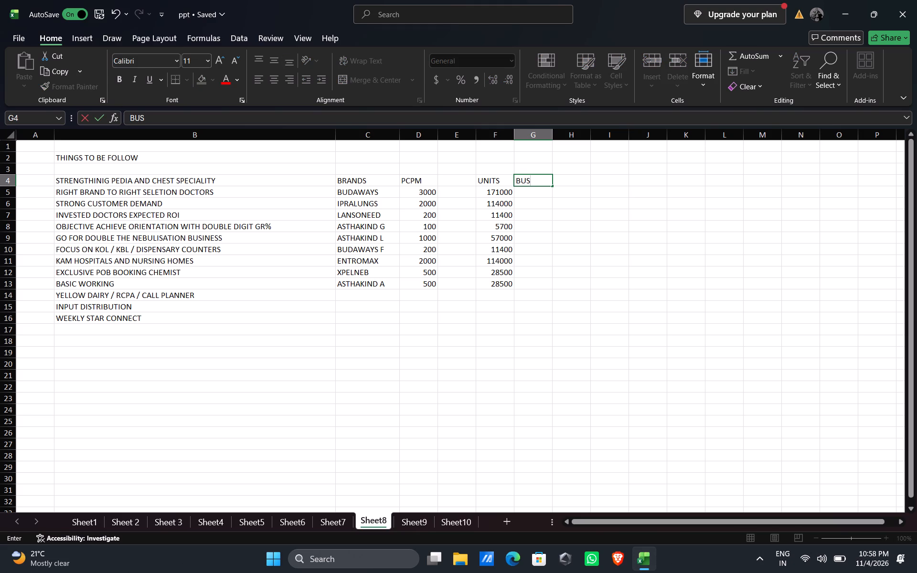
key(space)
text(VALUR)
key(Down)
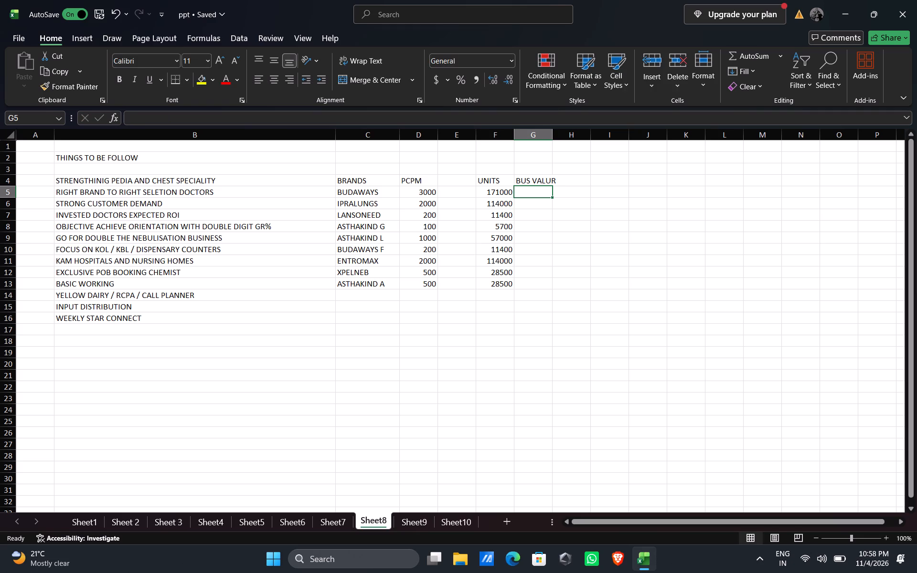
key(Up)
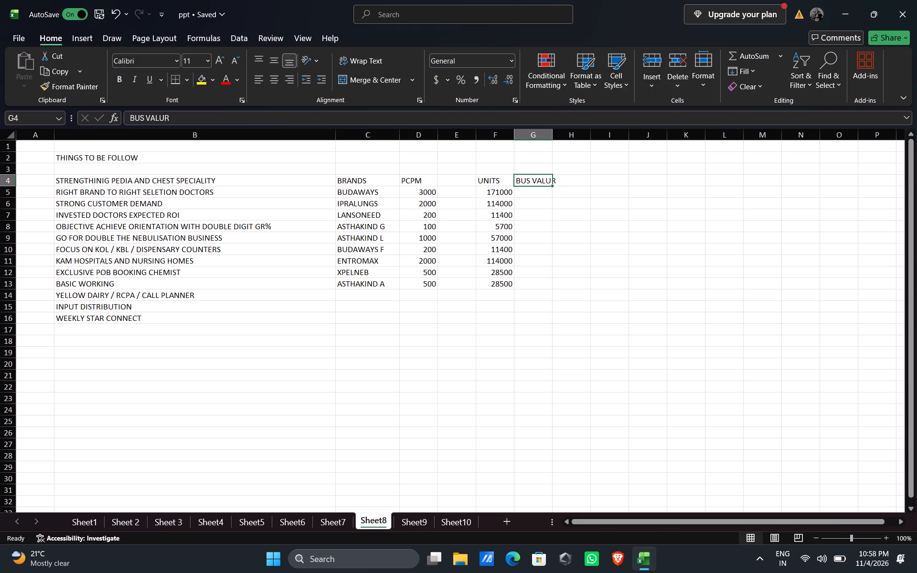
click(244, 115)
key(BackSpace)
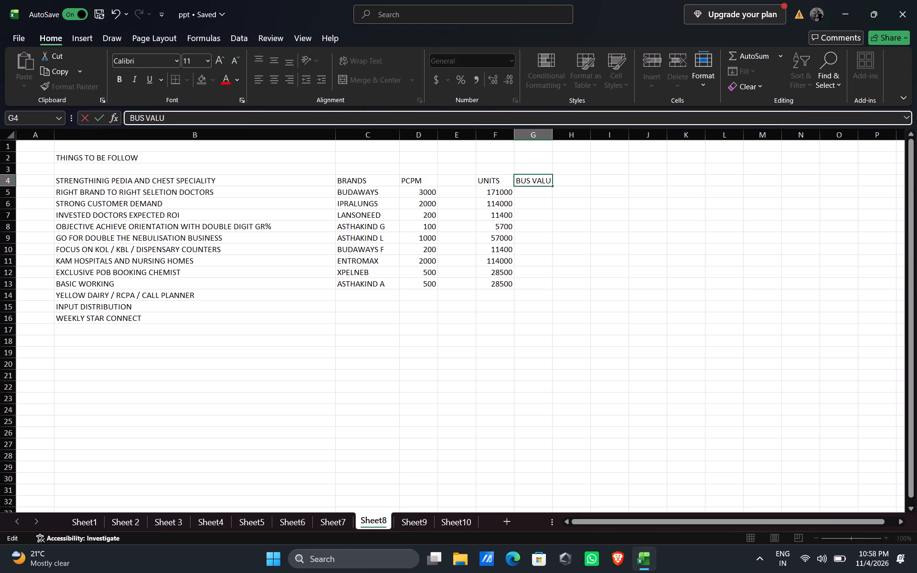
key(e)
key(Return)
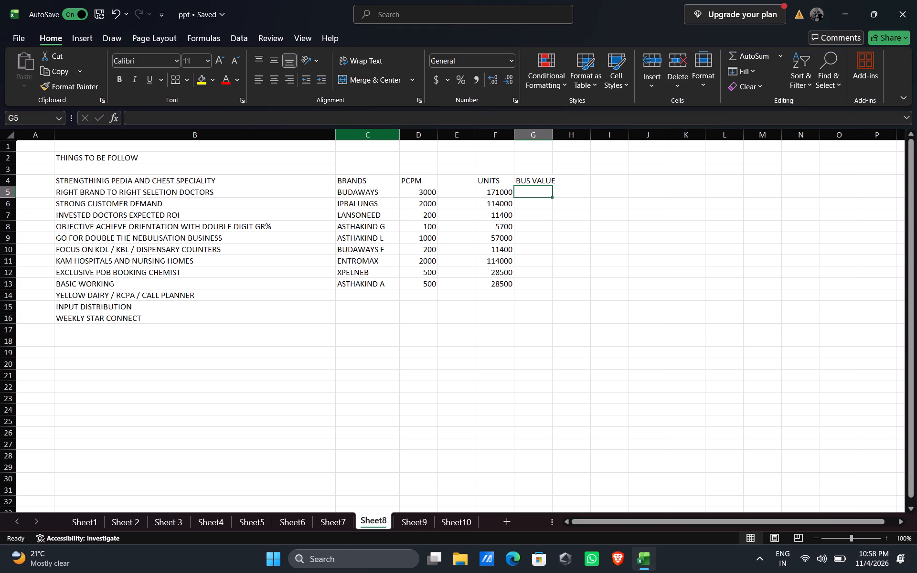
Enter the formula =F5*17 in G5 to calculate the business value for BUDAWAYS.
key(equal)
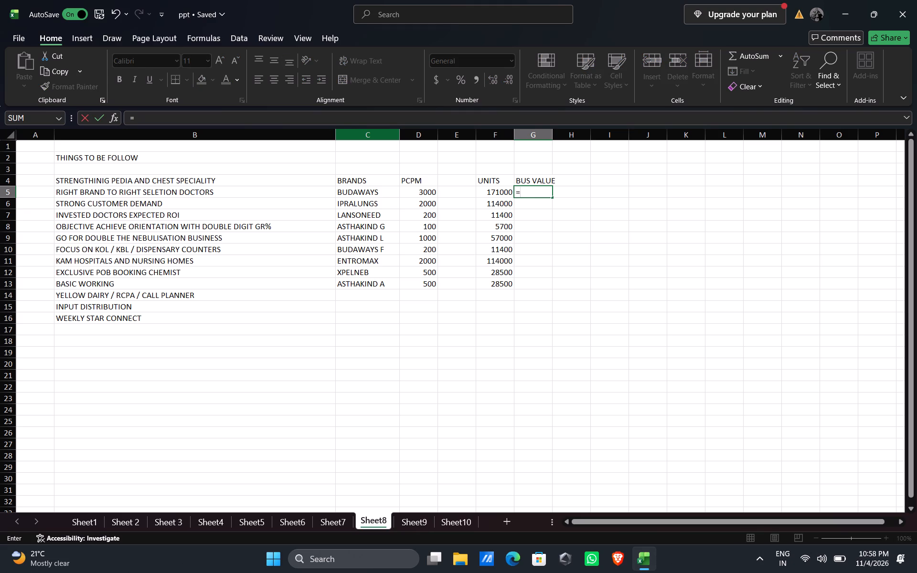
key(f)
key(3)
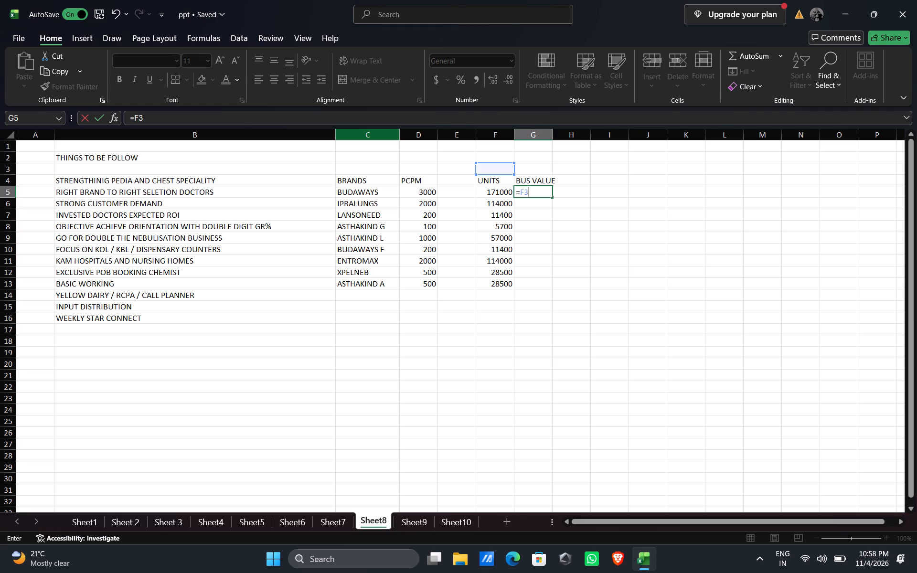
key(BackSpace)
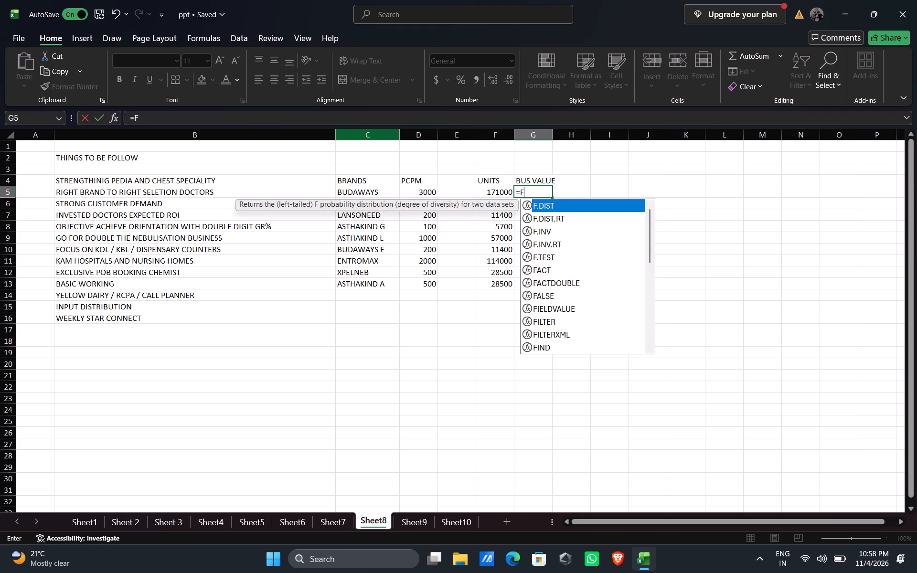
key(5)
key(shift+asterisk)
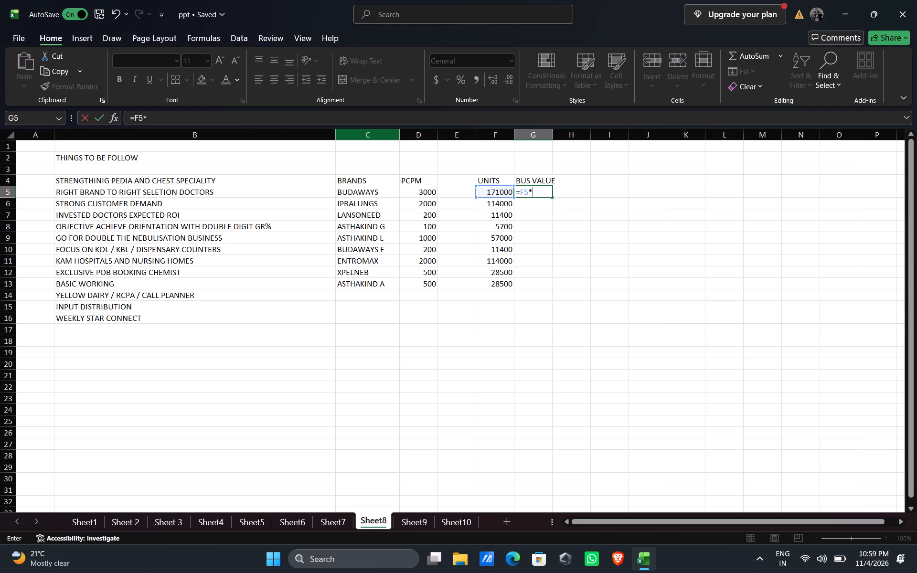
text(25)
key(BackSpace)
key(BackSpace)
text(17)
key(Return)
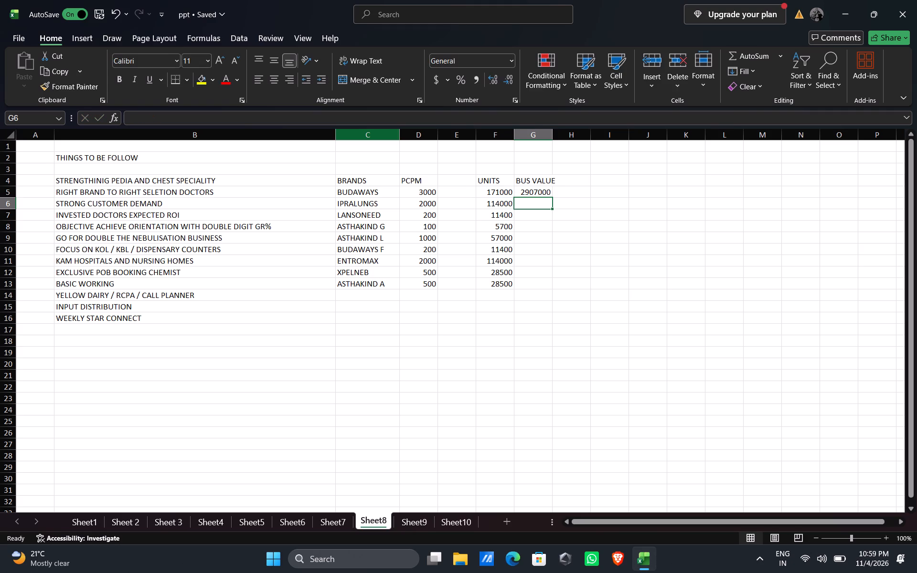
Enter the formula =F6*12 in G6 to calculate the business value for IPRALUNGS.
key(Up)
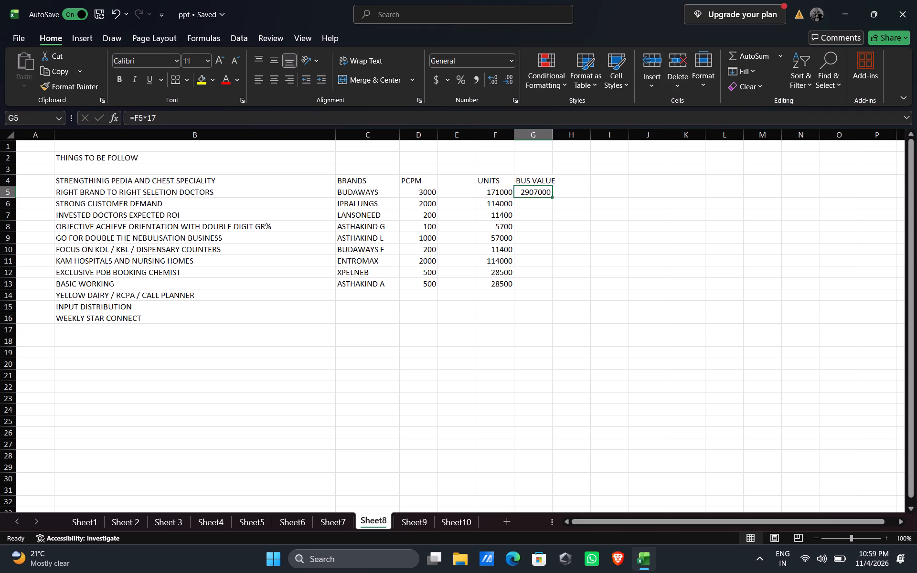
click(540, 202)
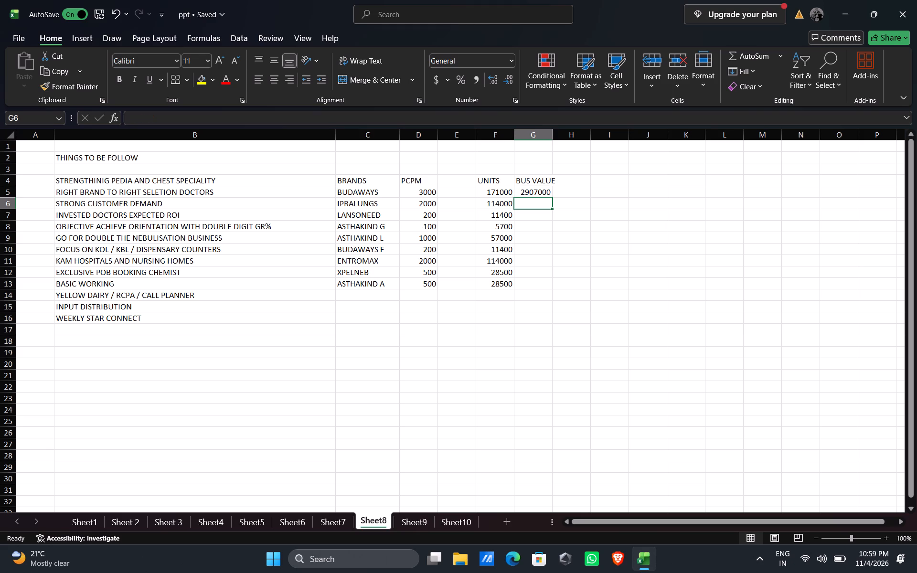
key(equal)
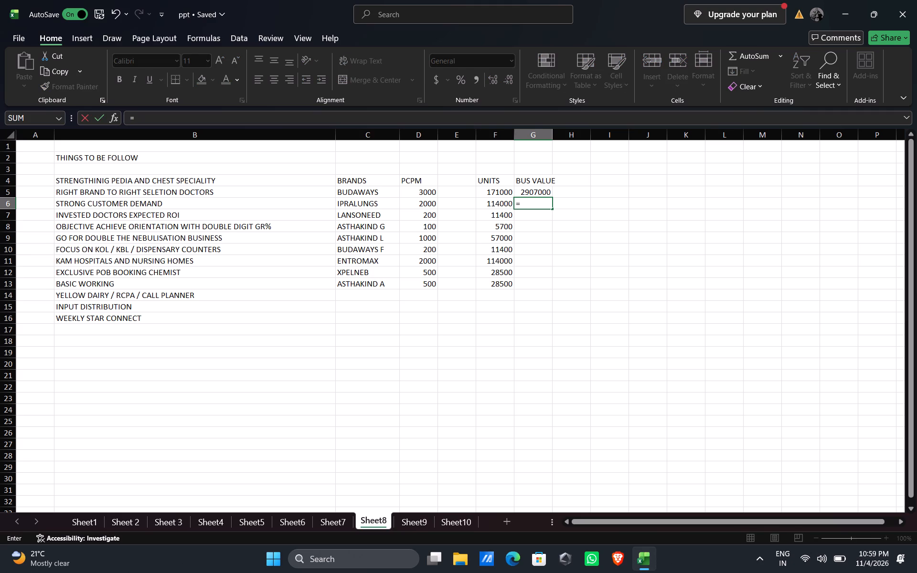
text(F6)
key(shift+asterisk)
text(12)
key(Return)
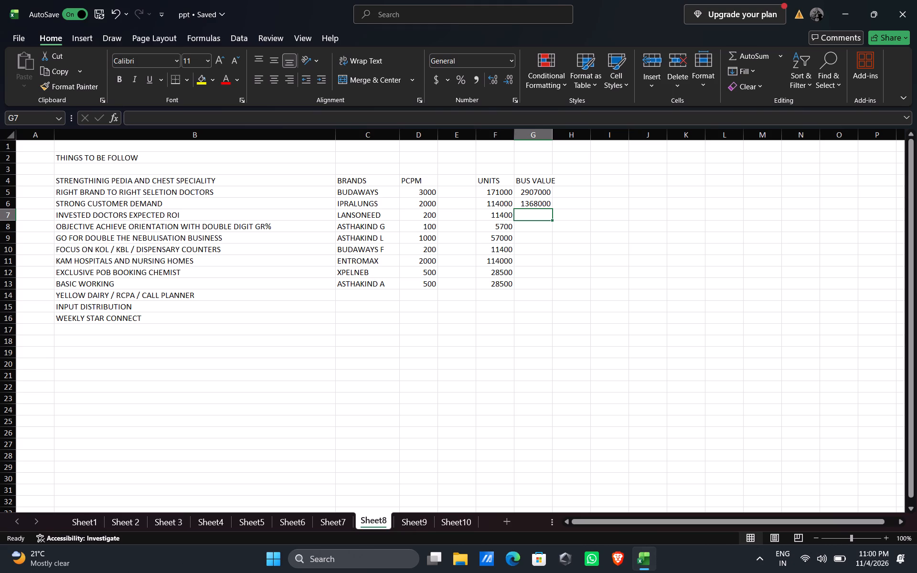
Copy the IPRALUNGS business value formula from G6 into G7 for LANSONEED.
key(Up)
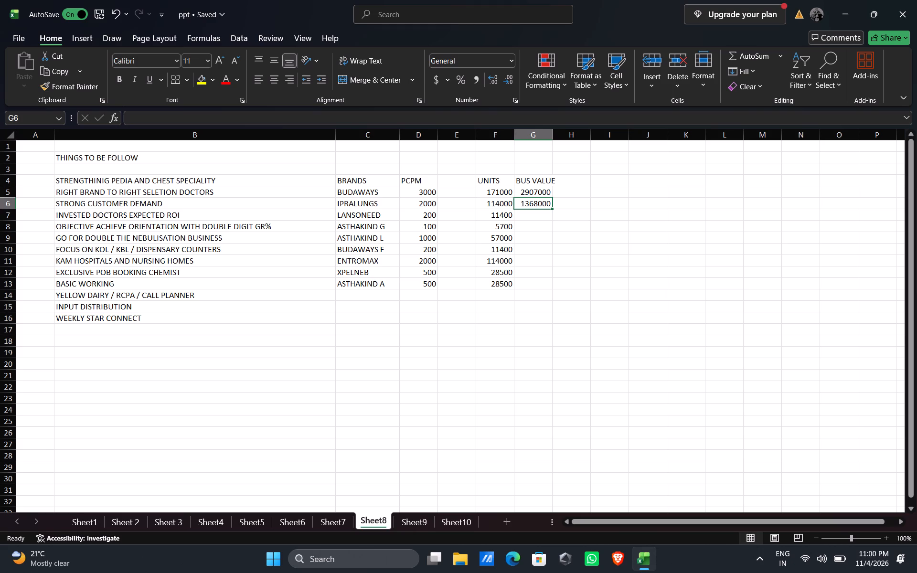
key(ctrl+c)
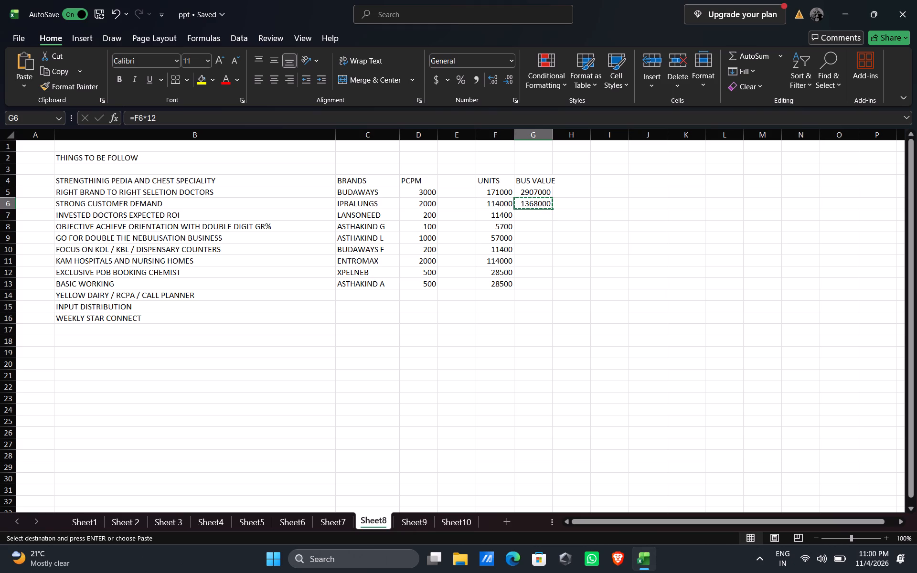
key(Down)
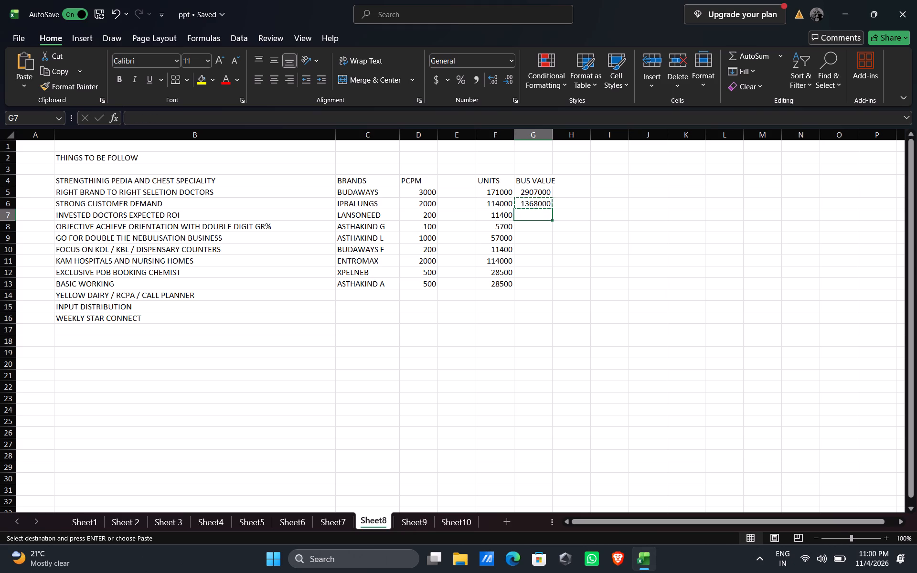
key(ctrl+v)
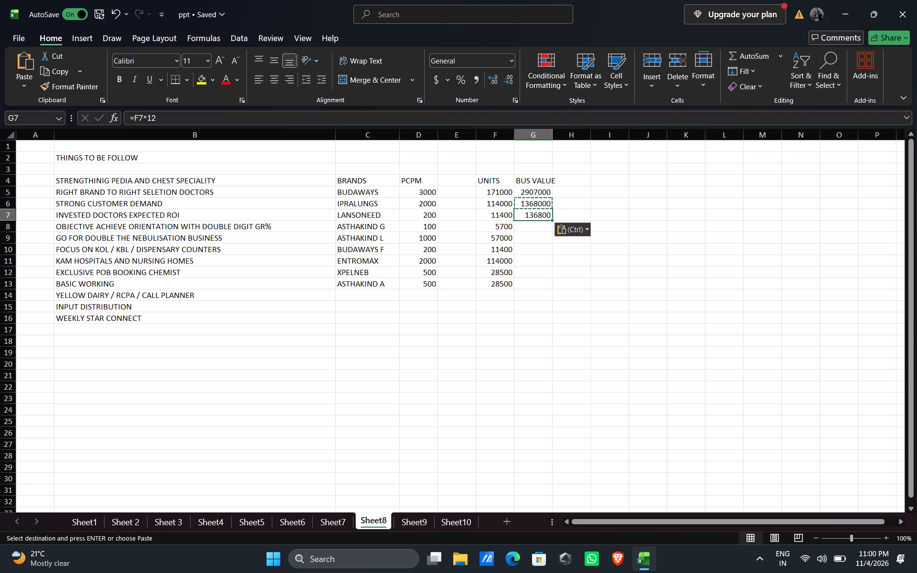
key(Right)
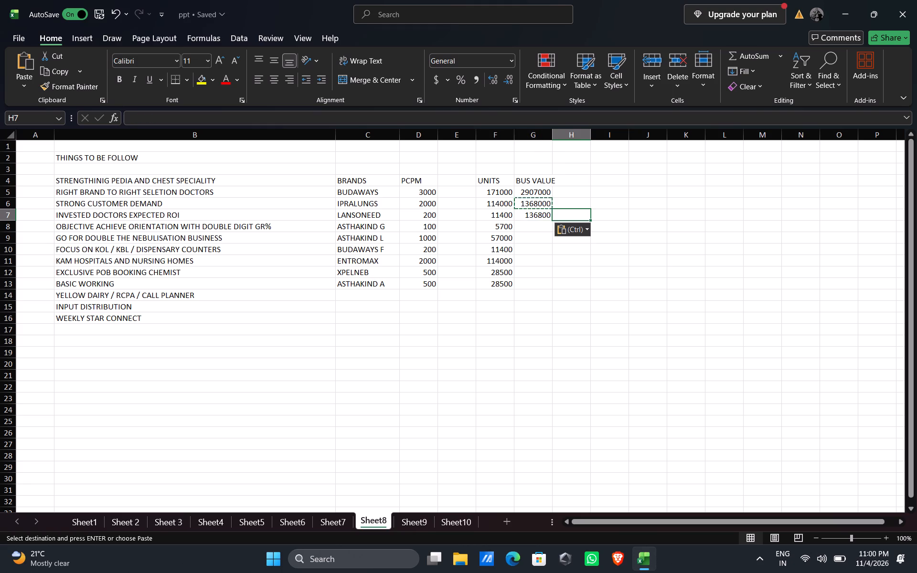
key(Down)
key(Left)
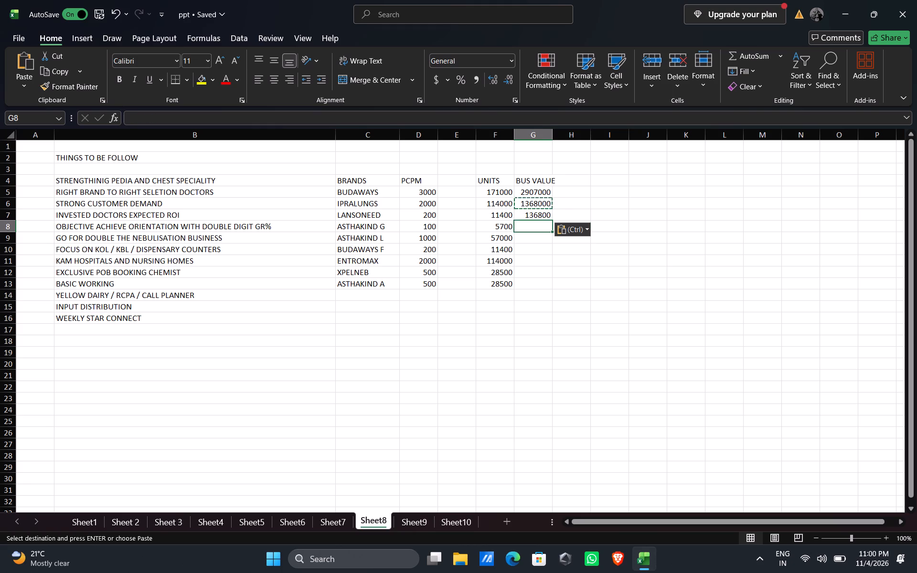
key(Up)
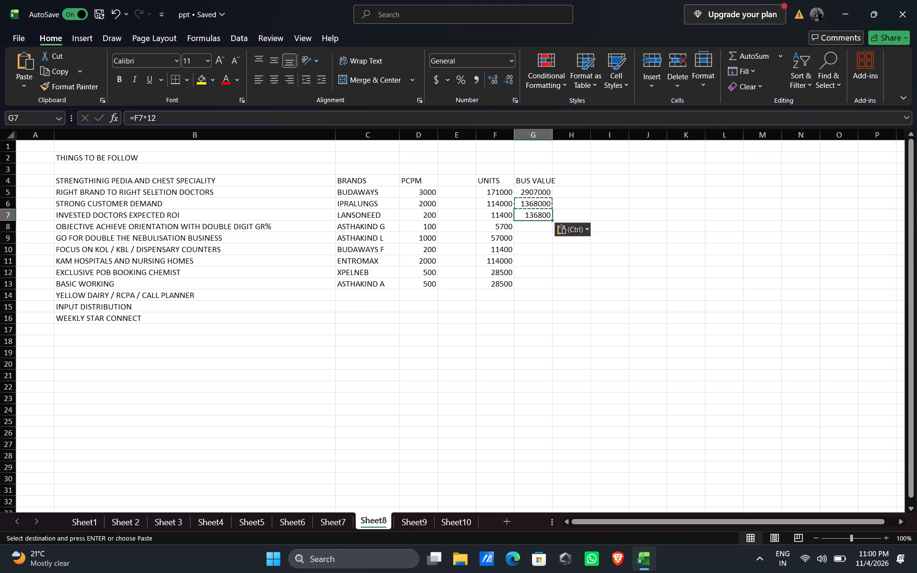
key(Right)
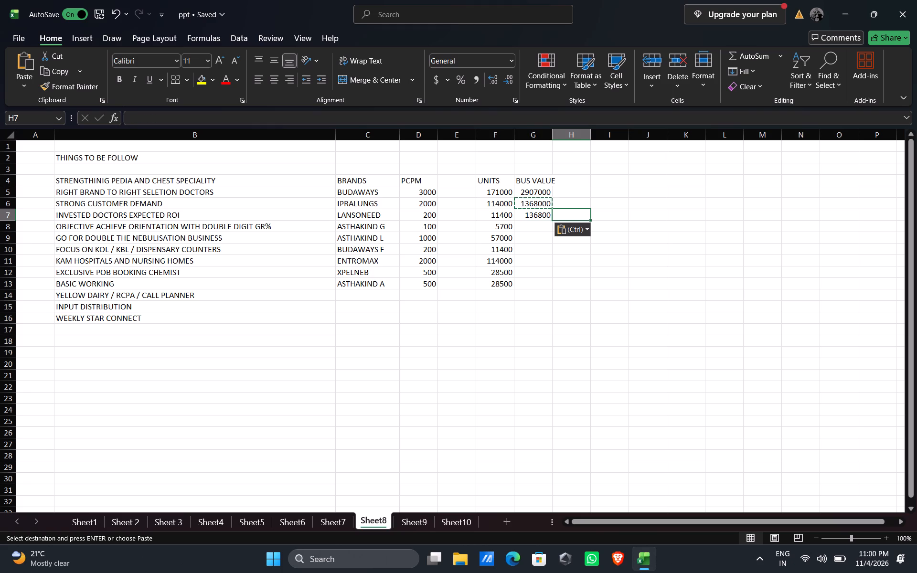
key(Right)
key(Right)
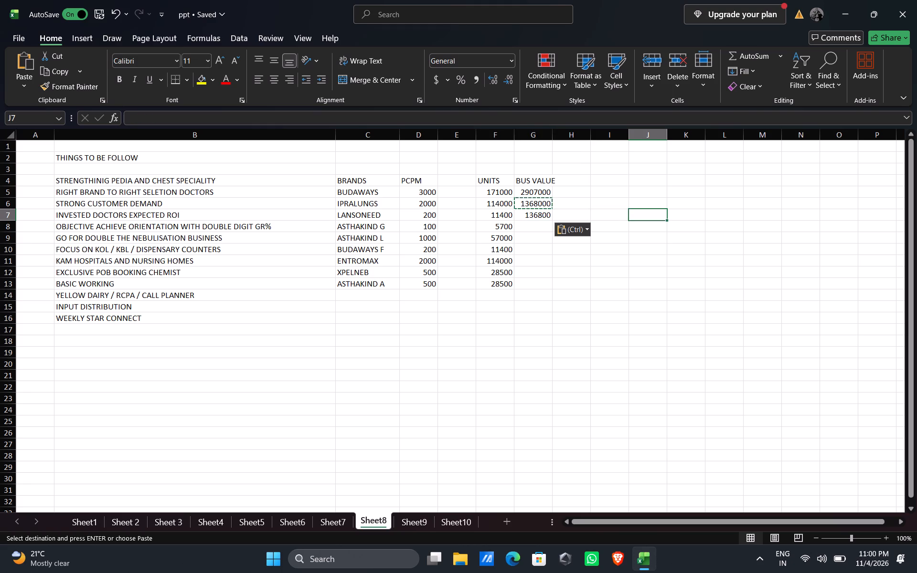
click(535, 222)
key(equal)
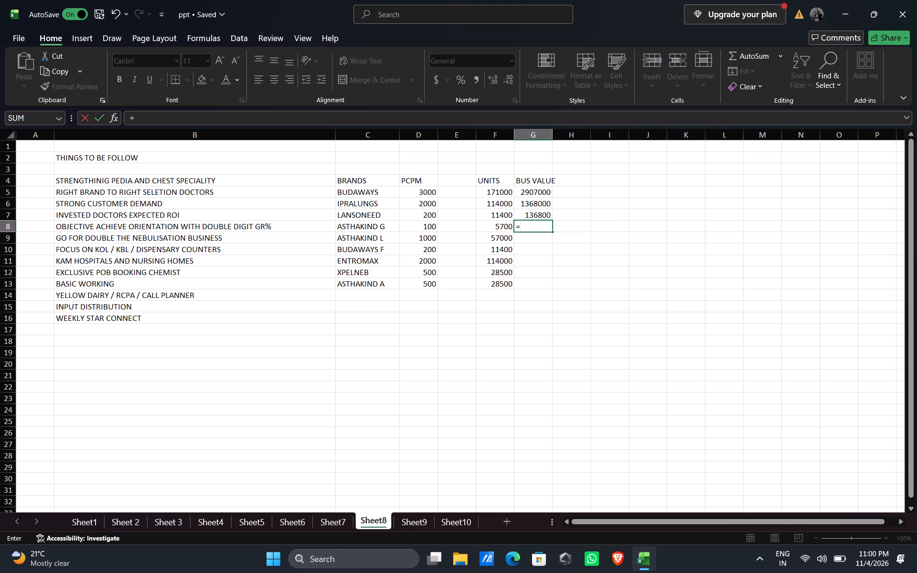
text(F8)
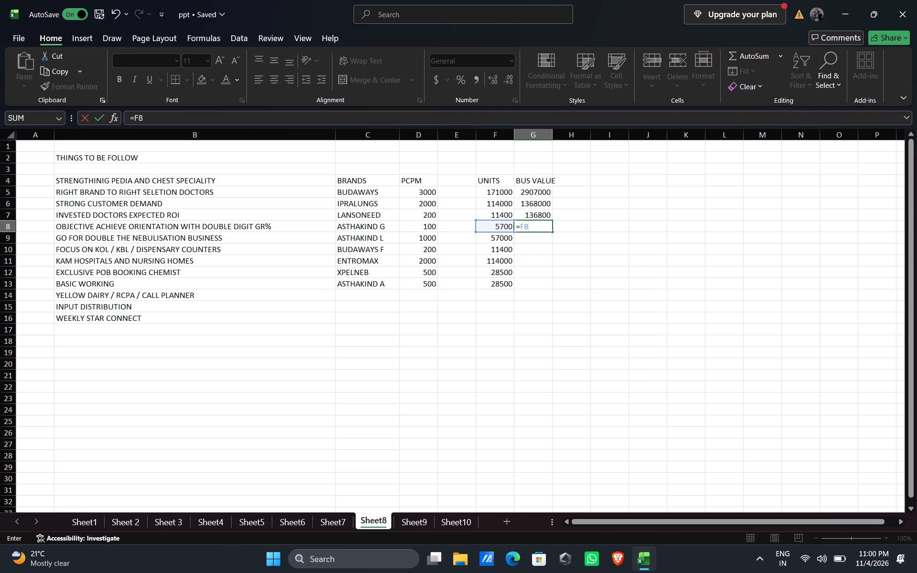
key(shift+asterisk)
key(7)
key(7)
key(BackSpace)
key(0)
key(Return)
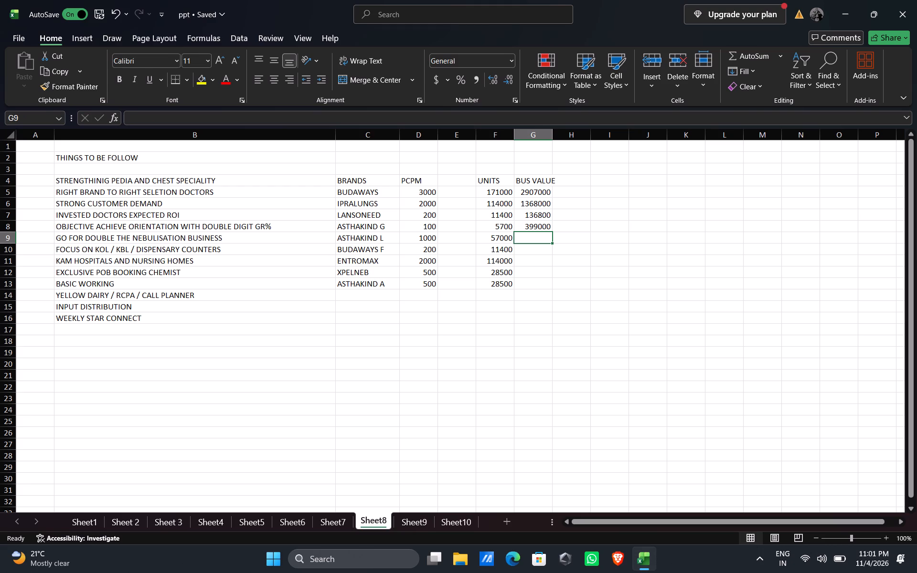
Enter the formula =F9*10 in G9 to calculate the business value for ASTHAKIND L.
key(equal)
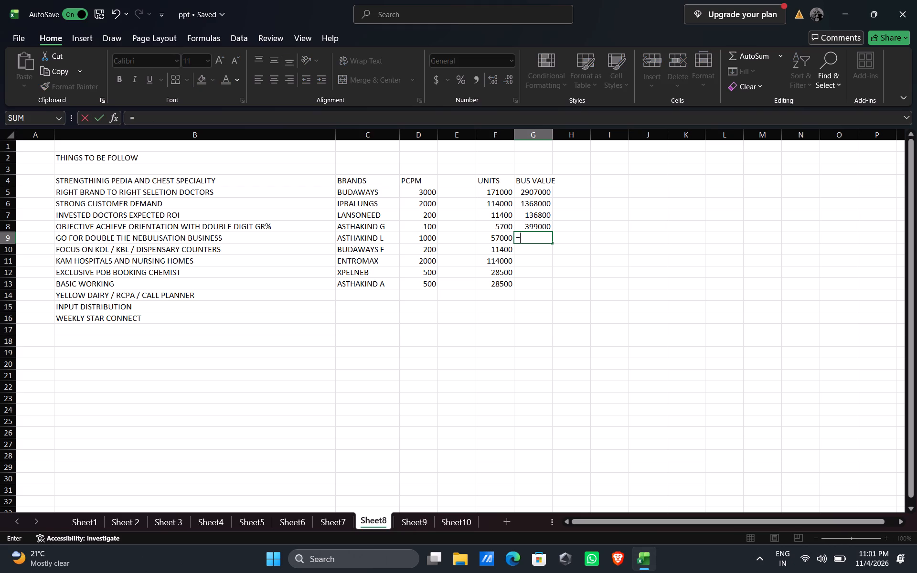
text(F9)
text(*10)
key(Return)
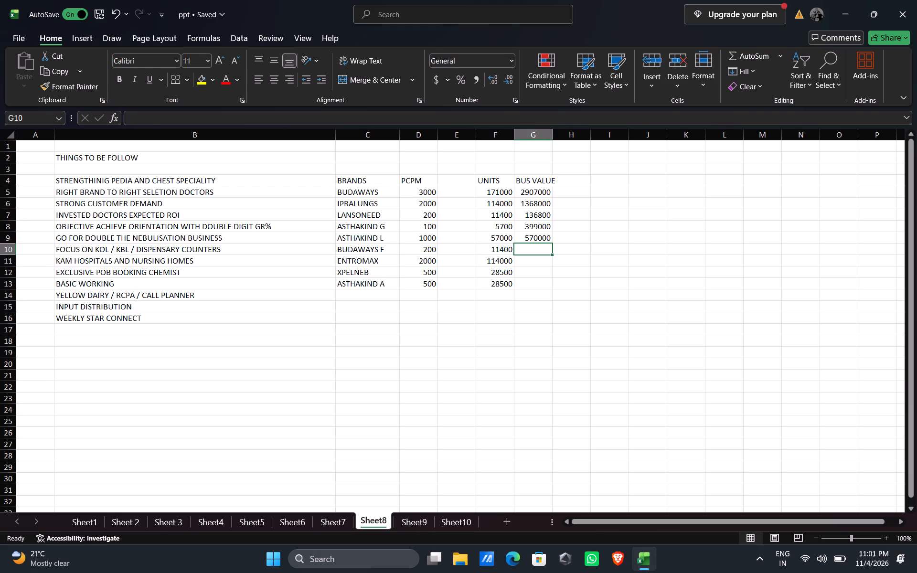
Enter the formula =F10*50 in G10 to calculate the business value for BUDAWAYS F.
key(equal)
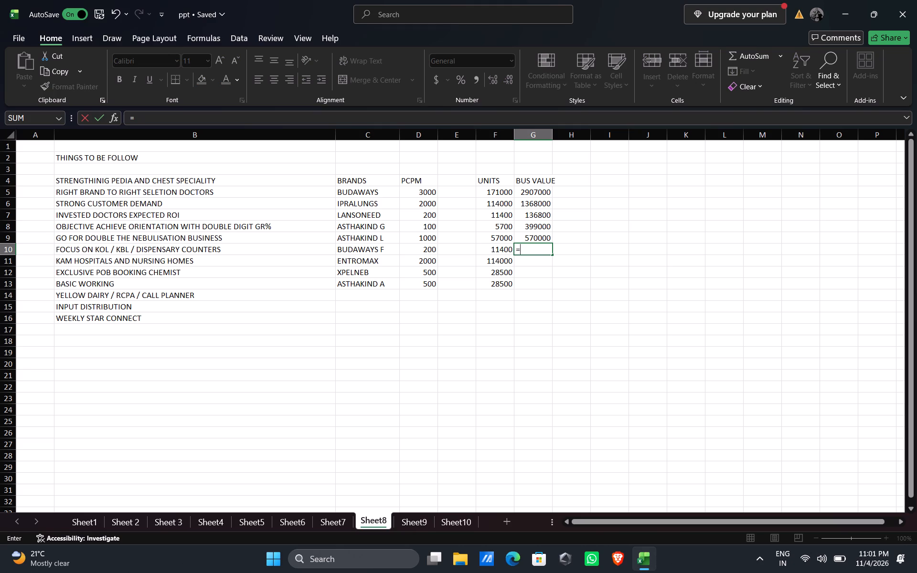
text(F10)
key(shift+asterisk)
text(50)
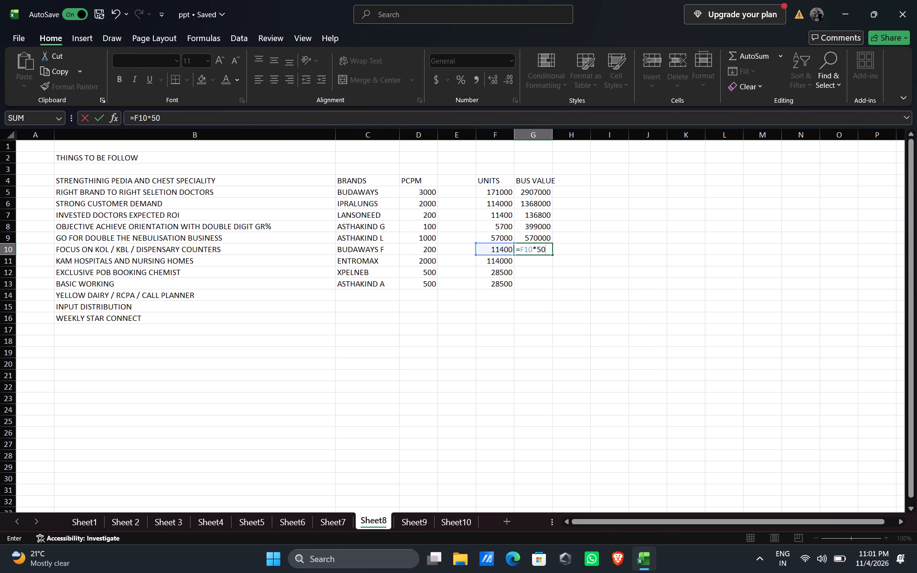
key(Return)
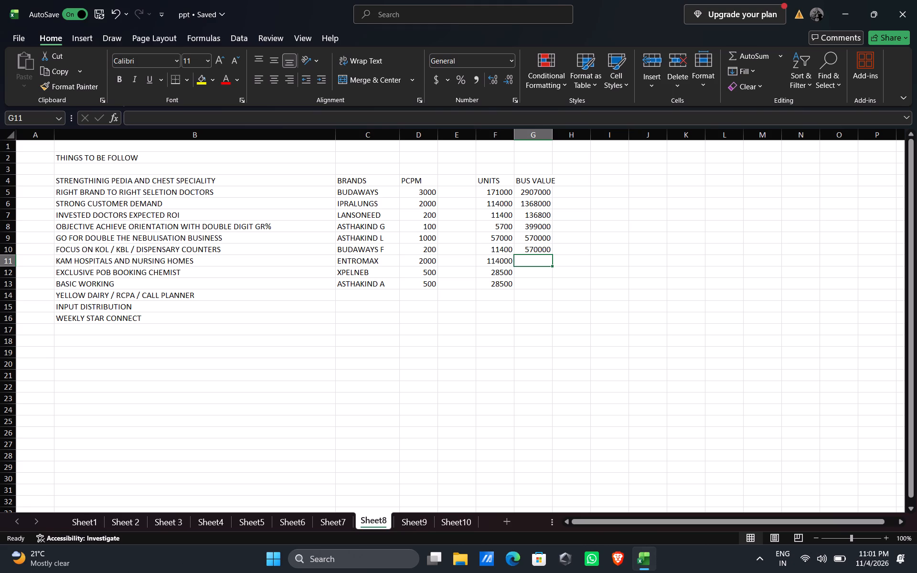
Enter the formula =F11*38 in G11 to calculate the business value for ENTROMAX.
key(equal)
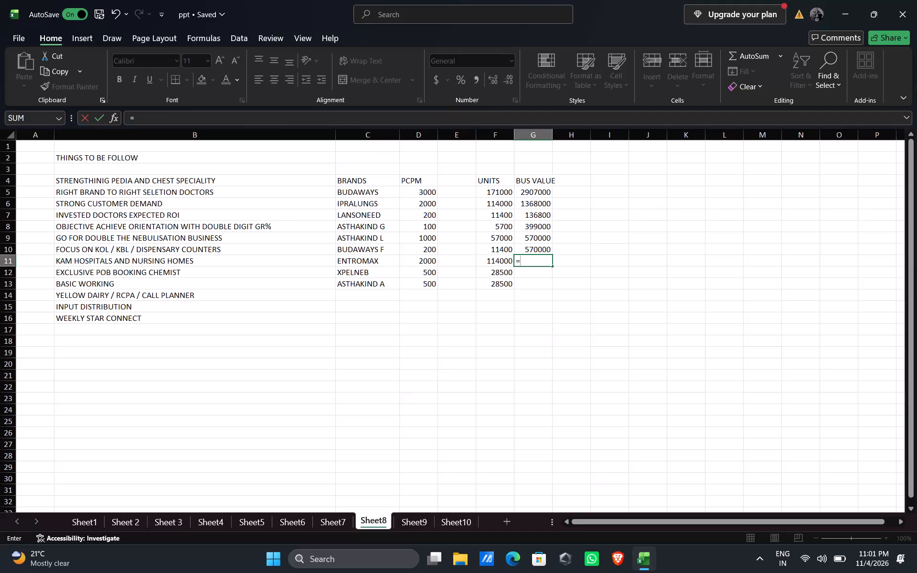
key(f)
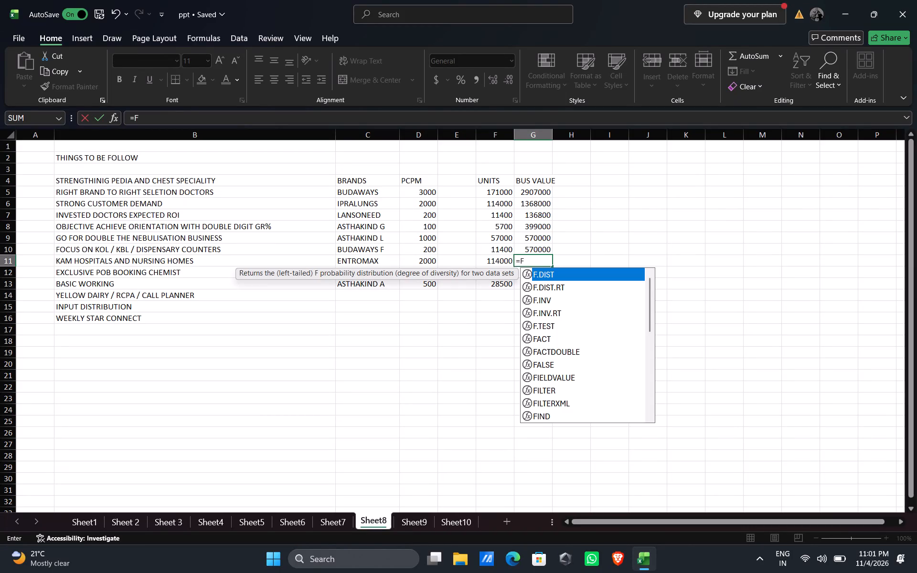
text(11*)
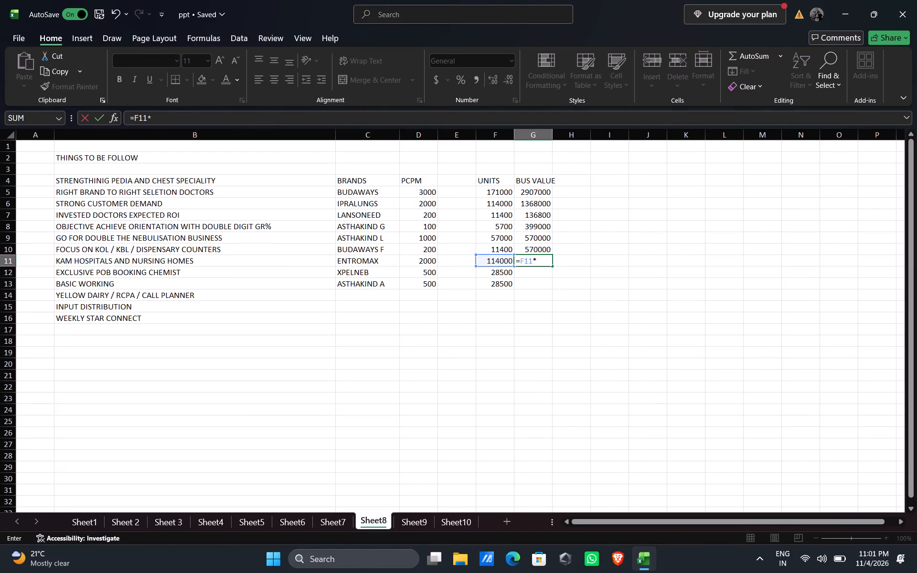
text(38)
key(Return)
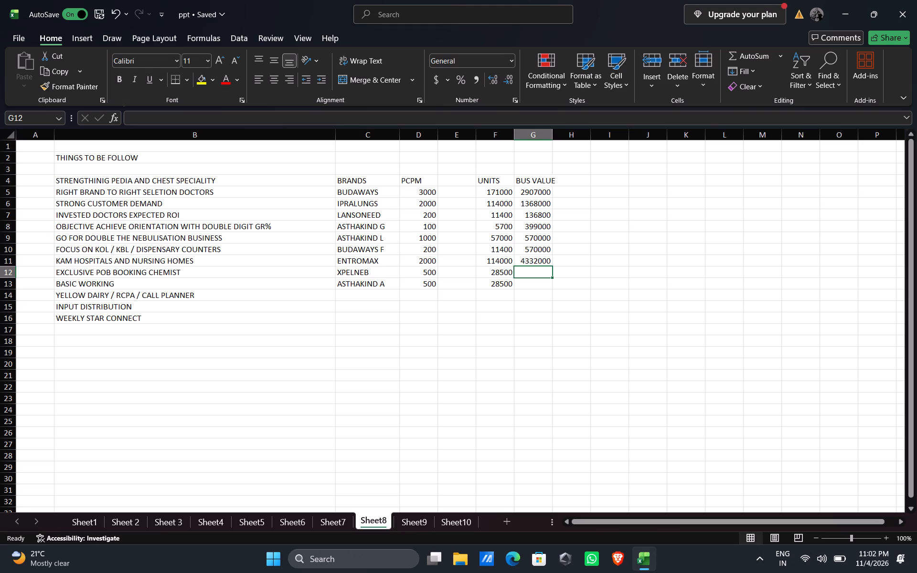
Enter the formula =F12*17 in G12 to calculate the business value for XPELNEB.
key(equal)
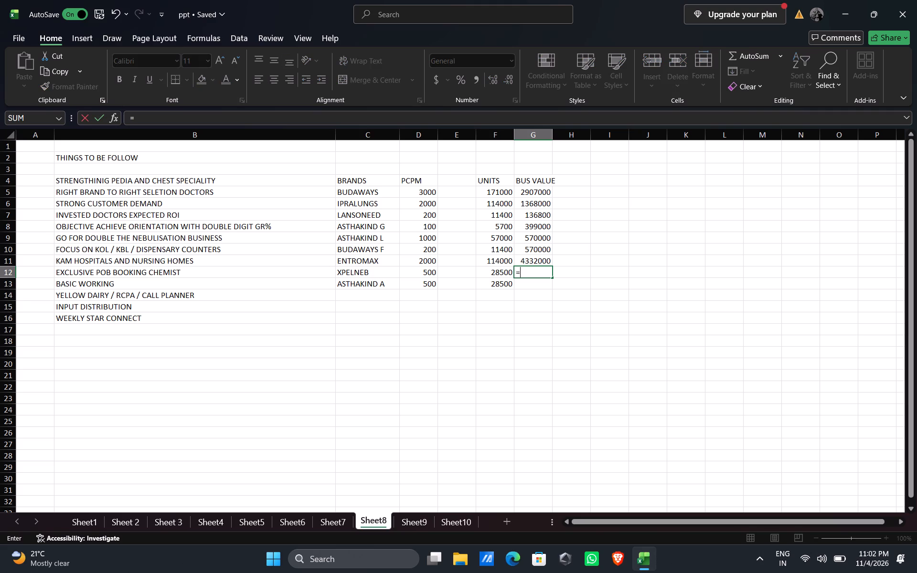
key(f)
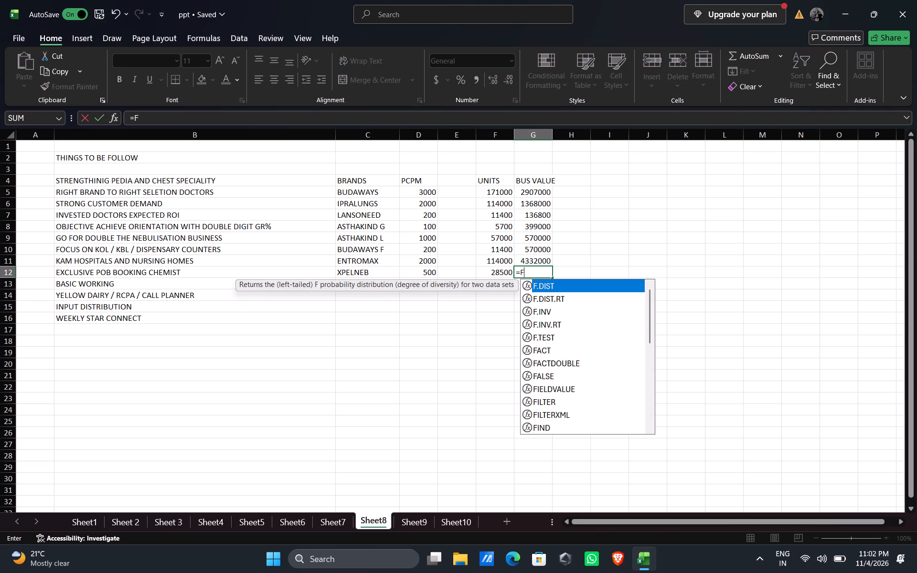
text(12)
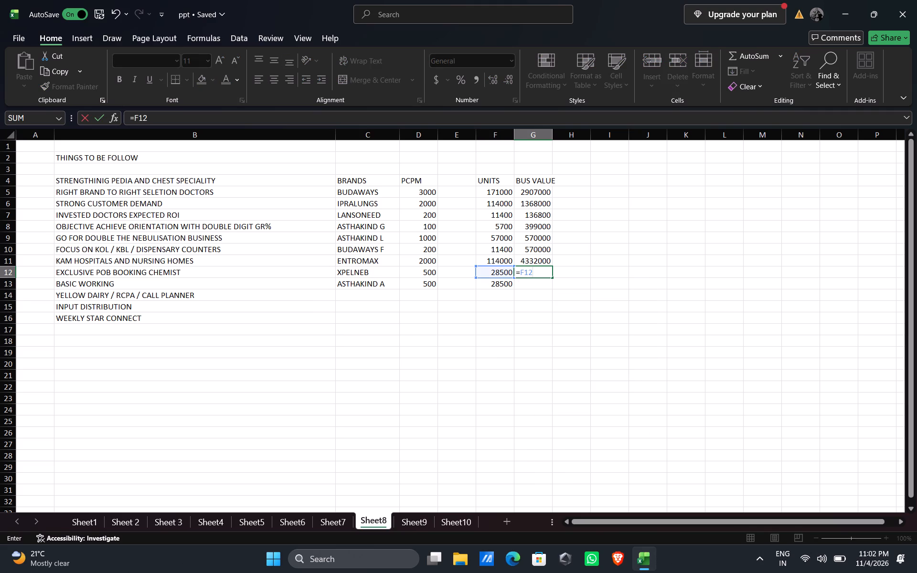
text(*12)
key(BackSpace)
key(7)
key(Return)
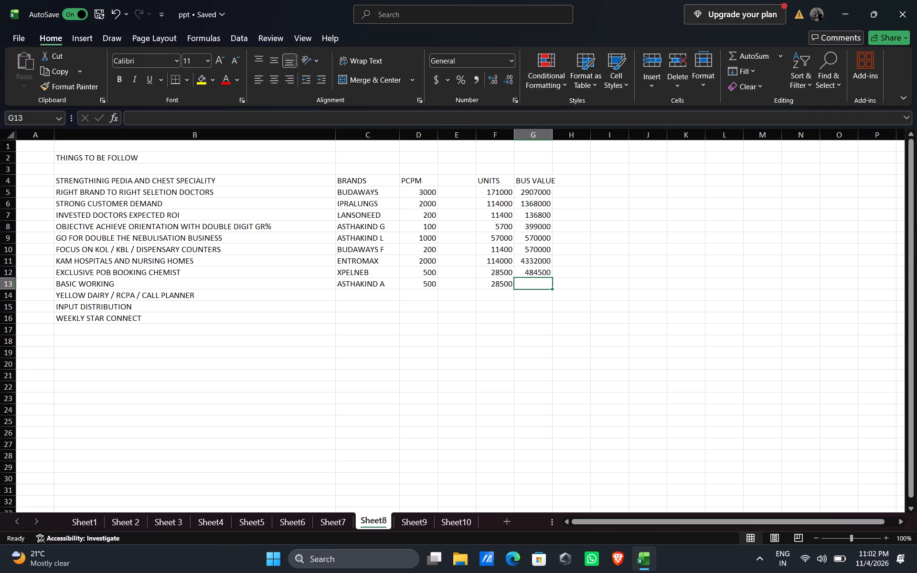
Review the multipliers used in the BUS VALUE formulas from G9 to G12.
key(Up)
key(Up)
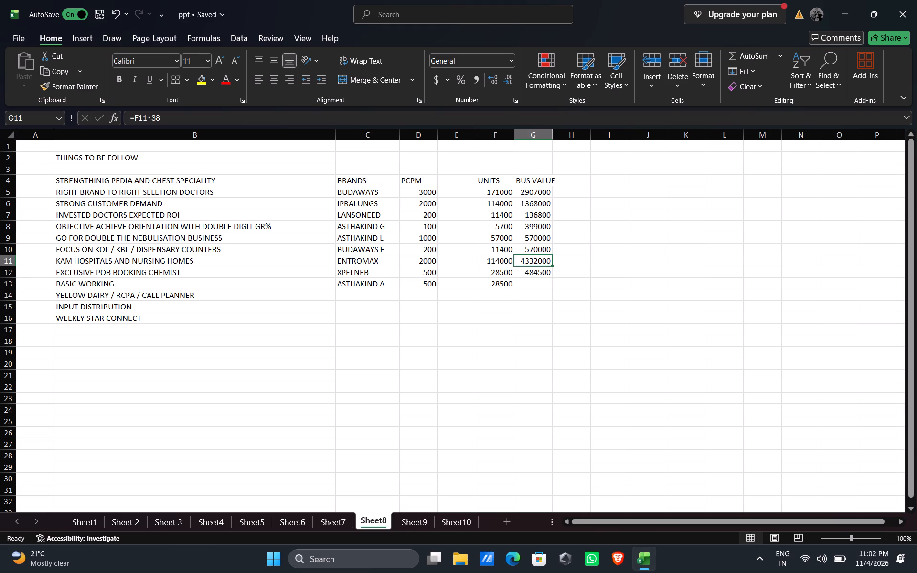
key(Up)
key(Down)
key(Down)
key(Down)
key(Up)
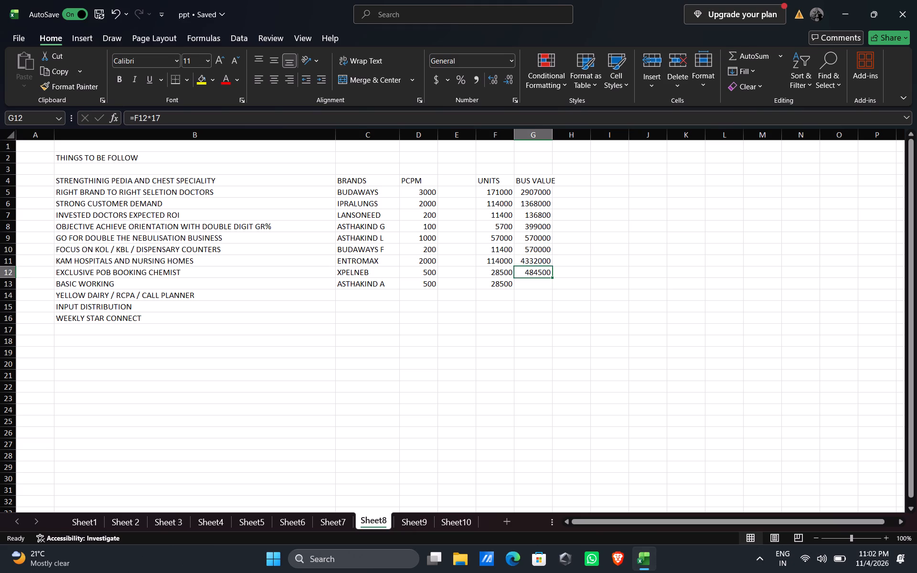
key(Up)
key(Up)
key(Up)
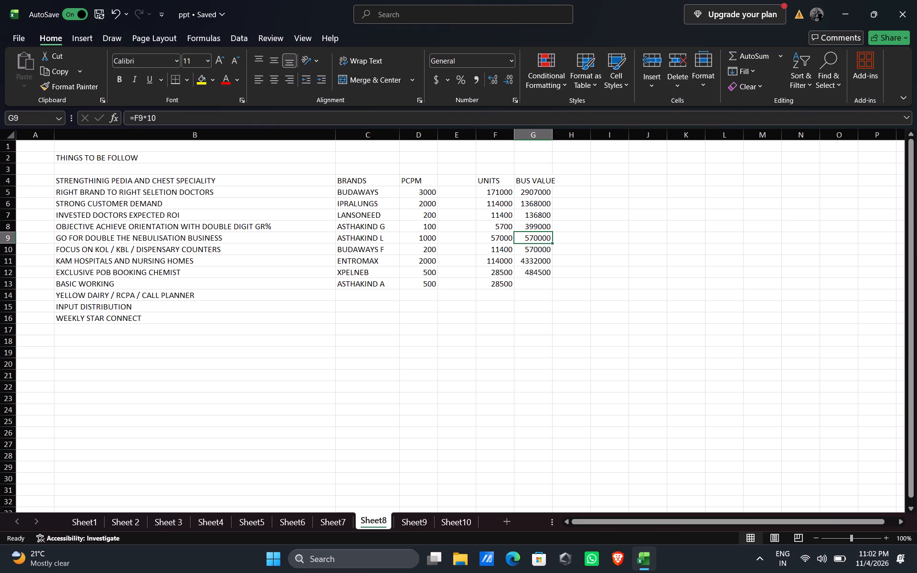
key(Down)
key(Down)
key(Down)
key(Down)
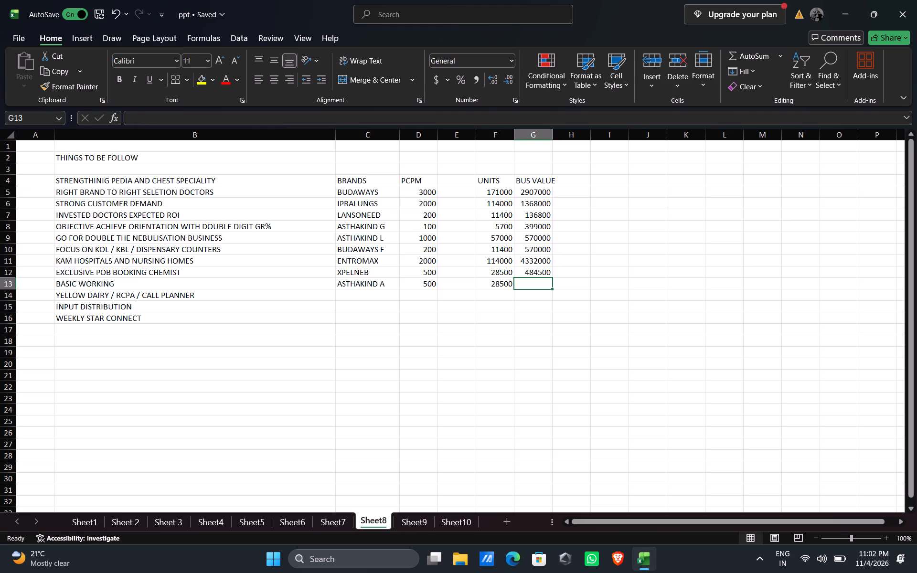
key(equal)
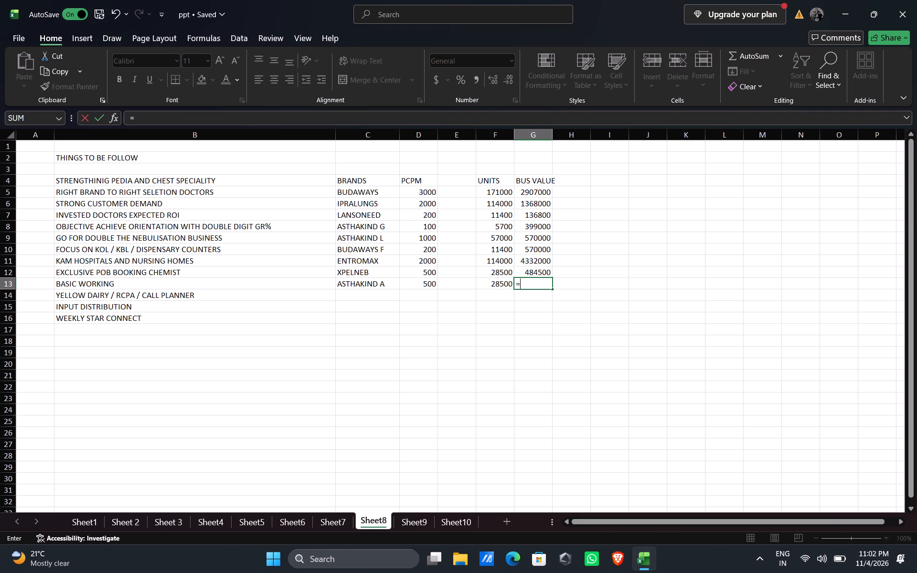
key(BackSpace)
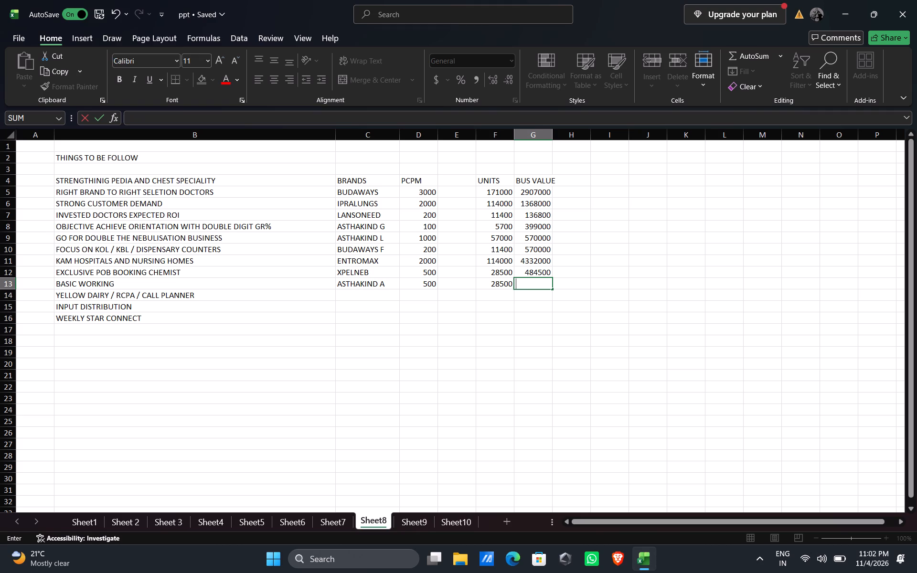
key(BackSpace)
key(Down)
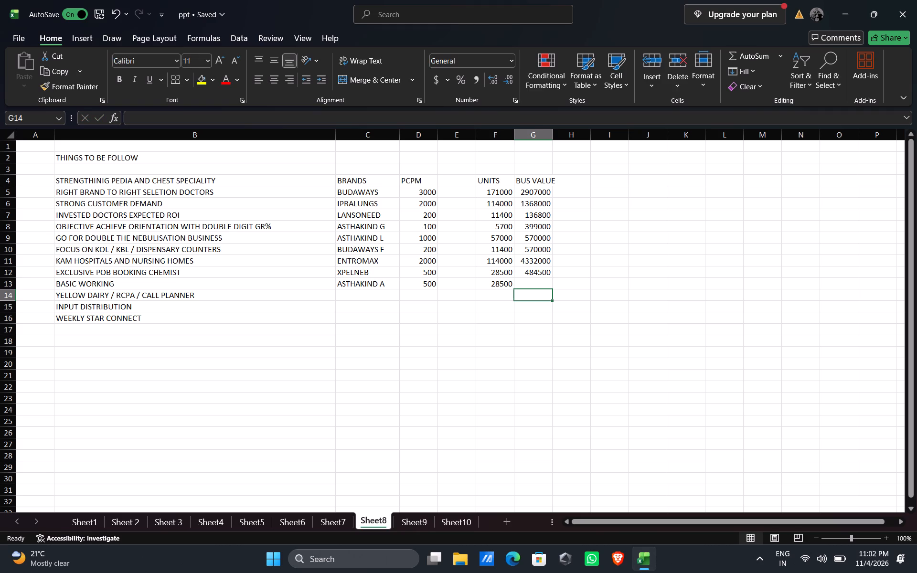
Check the combined BUS VALUE of G5:G12 and inspect the formulas in G5 and G6.
drag(526, 190, 531, 272)
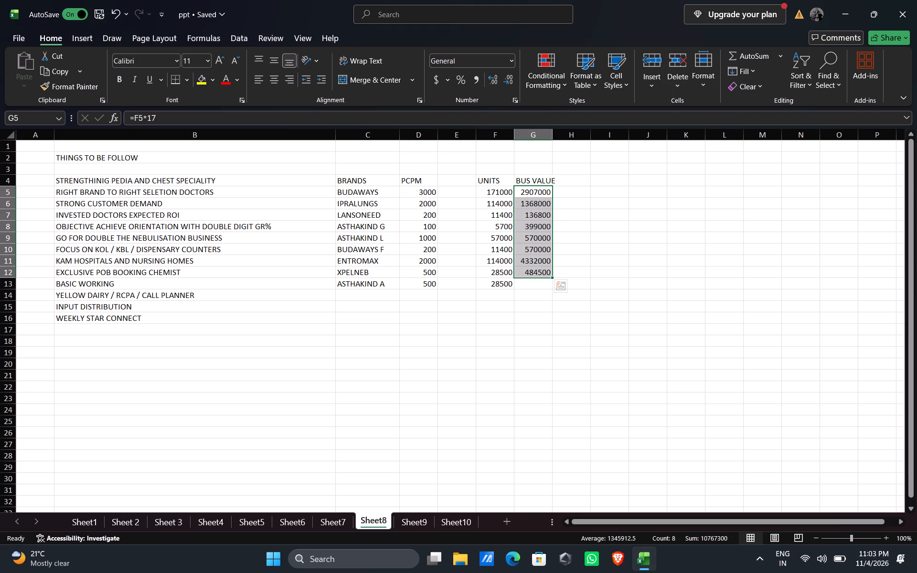
click(532, 191)
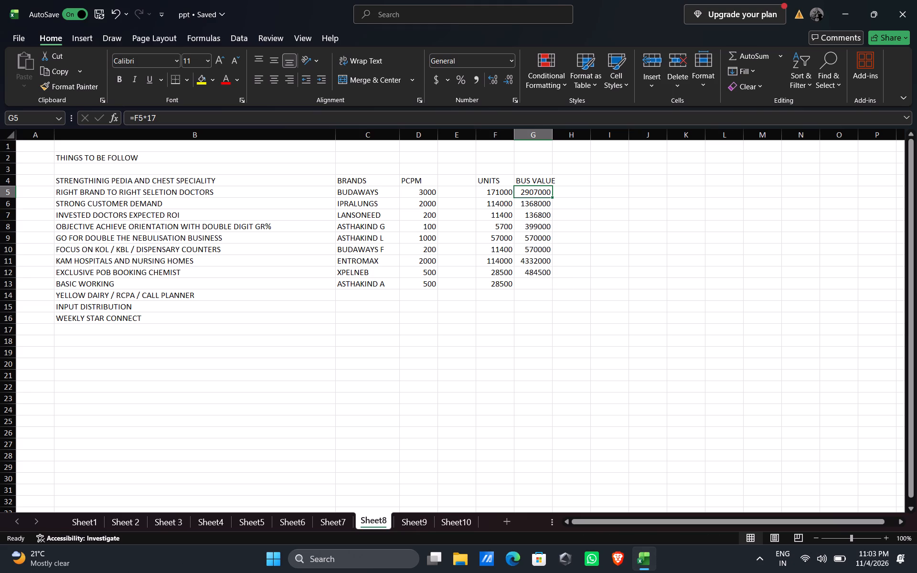
click(423, 217)
click(494, 217)
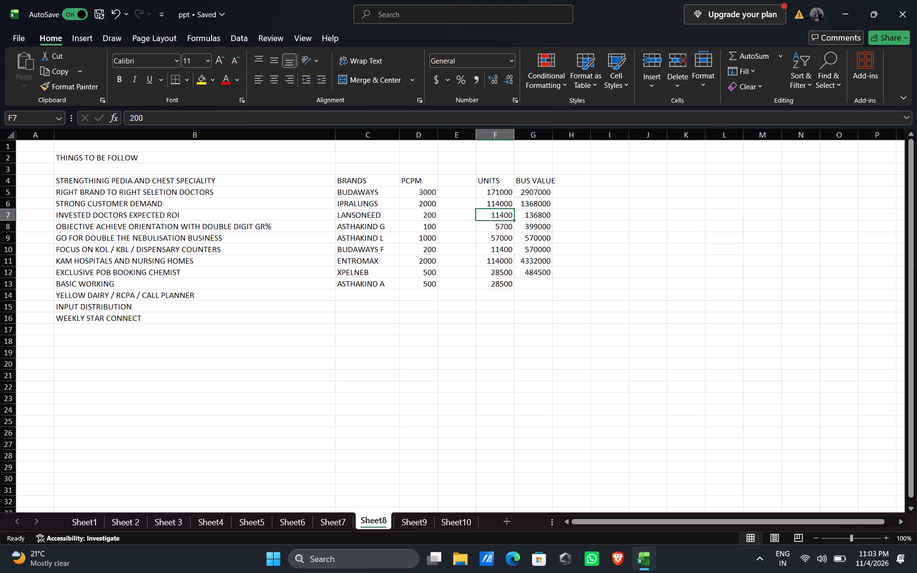
drag(535, 193, 535, 271)
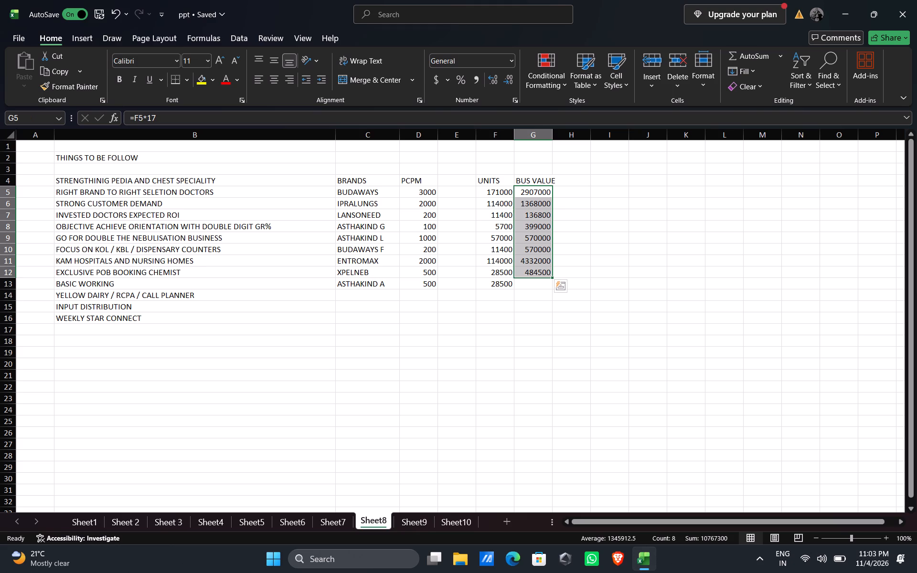
click(544, 194)
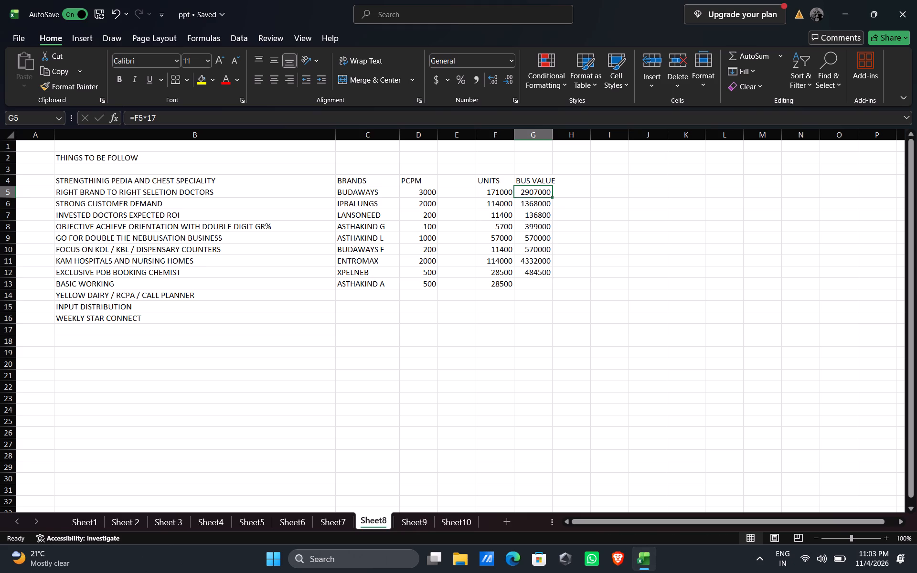
click(542, 203)
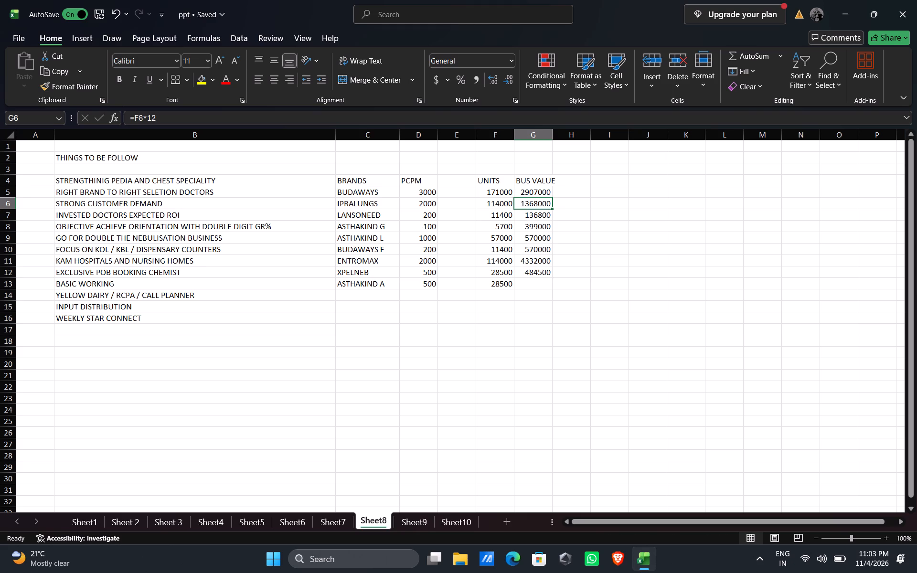
Examine the October CY Sales of BUDAWAYS and Ipralungs on Sheet5, and return to Sheet8.
click(173, 520)
click(209, 523)
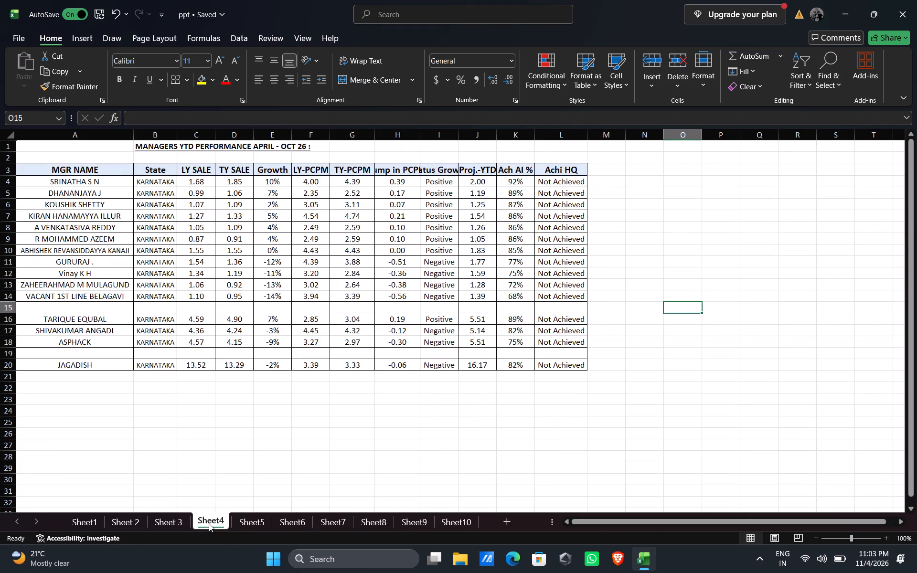
click(242, 524)
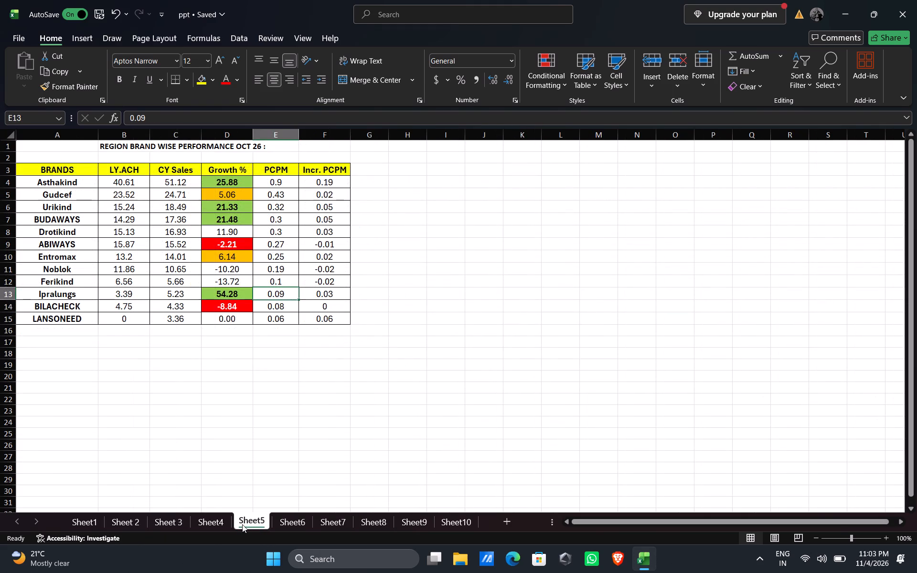
click(188, 222)
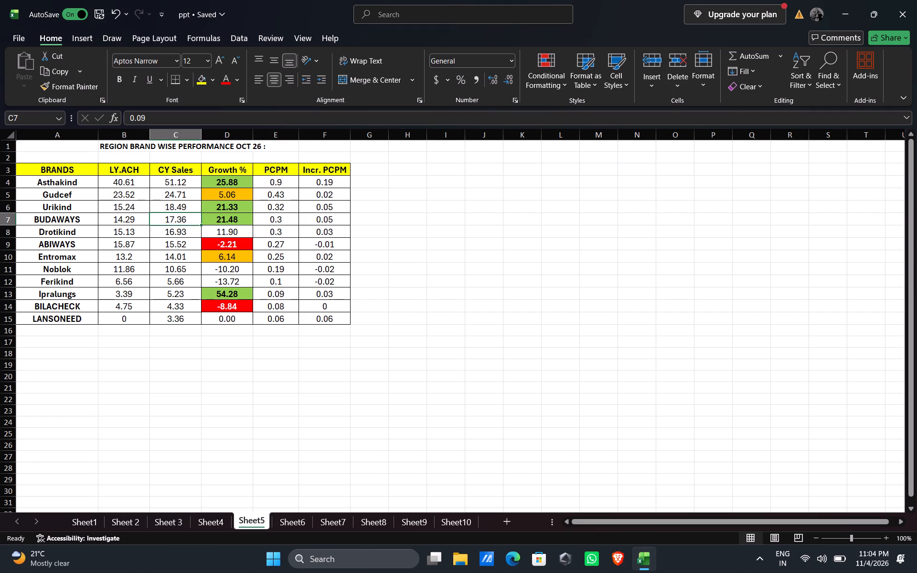
click(190, 294)
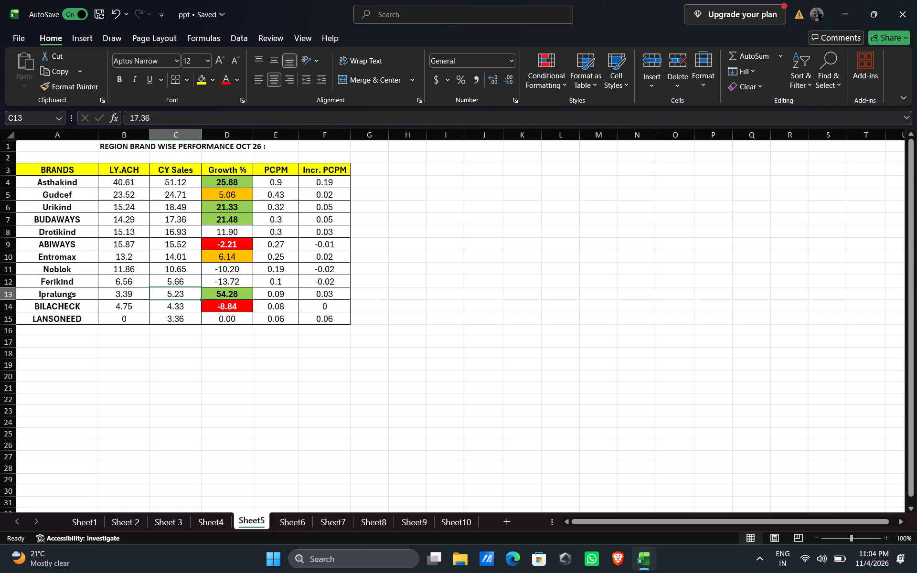
click(447, 524)
click(424, 522)
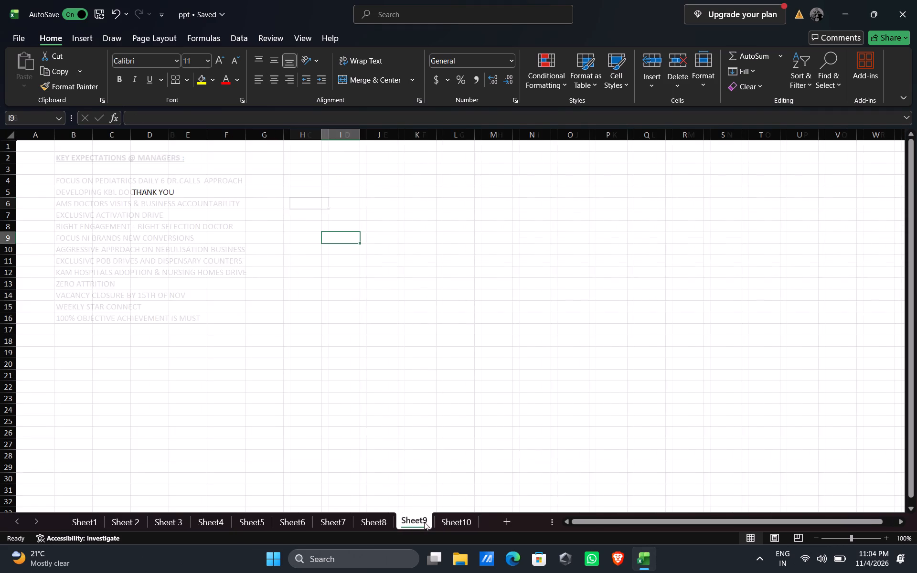
click(390, 521)
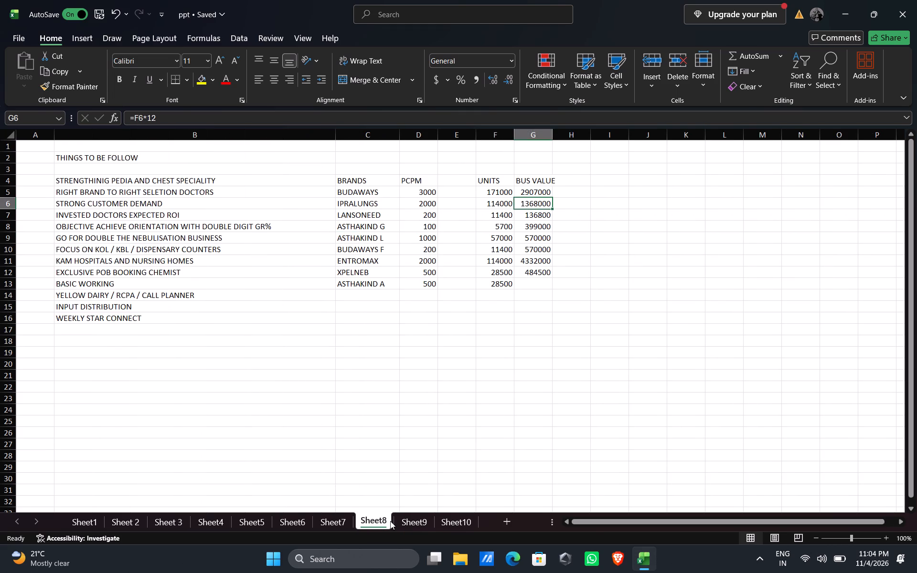
Compare the combined BUS VALUE of Sheet8's G5:G12 with the brand performance tables on Sheet5 and Sheet6.
click(175, 522)
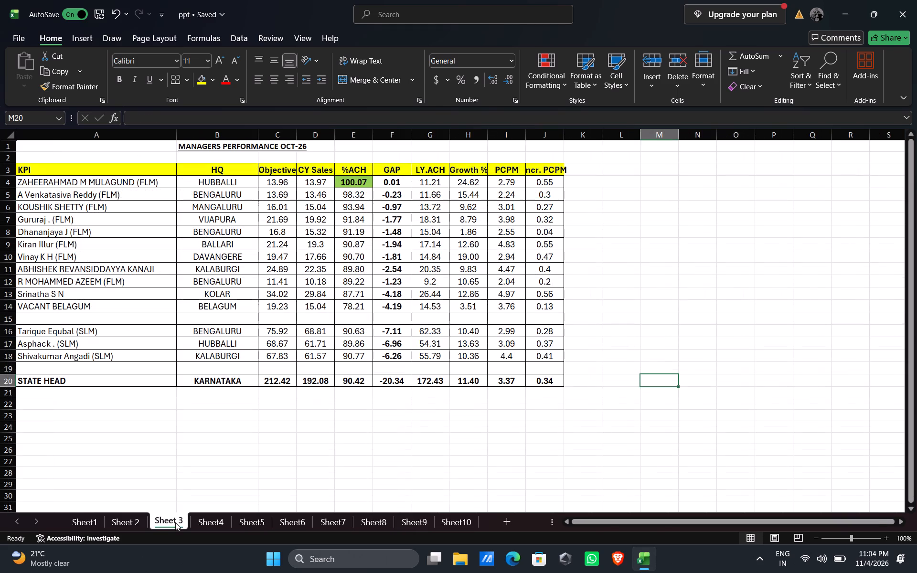
click(208, 524)
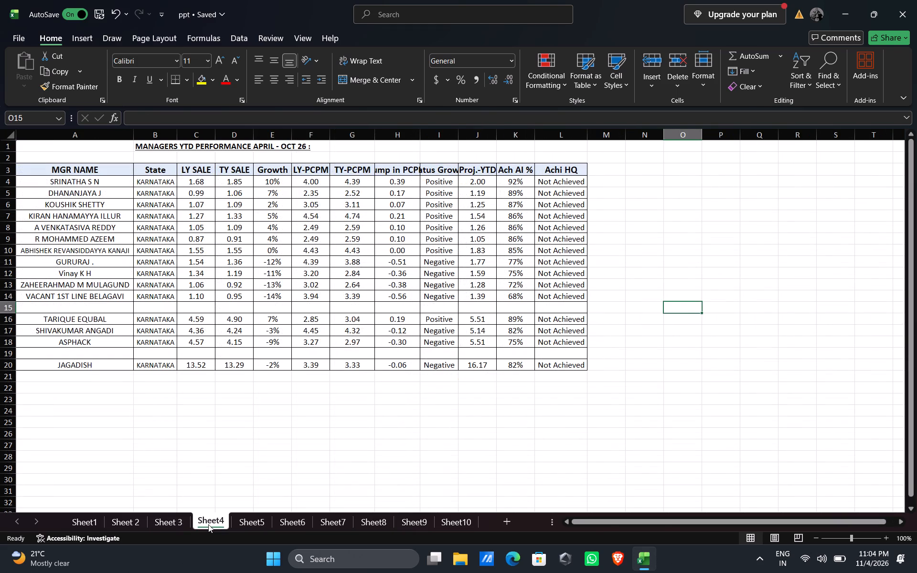
click(241, 525)
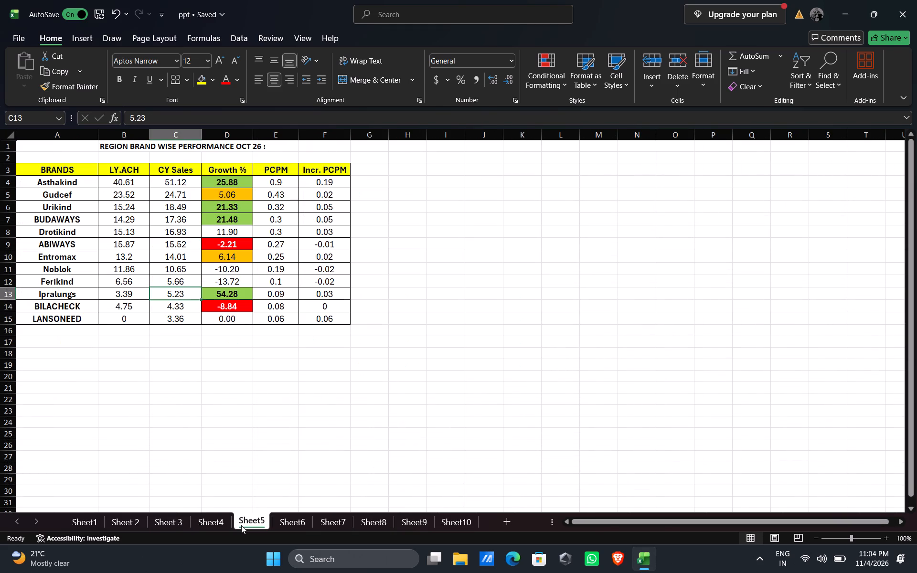
click(368, 523)
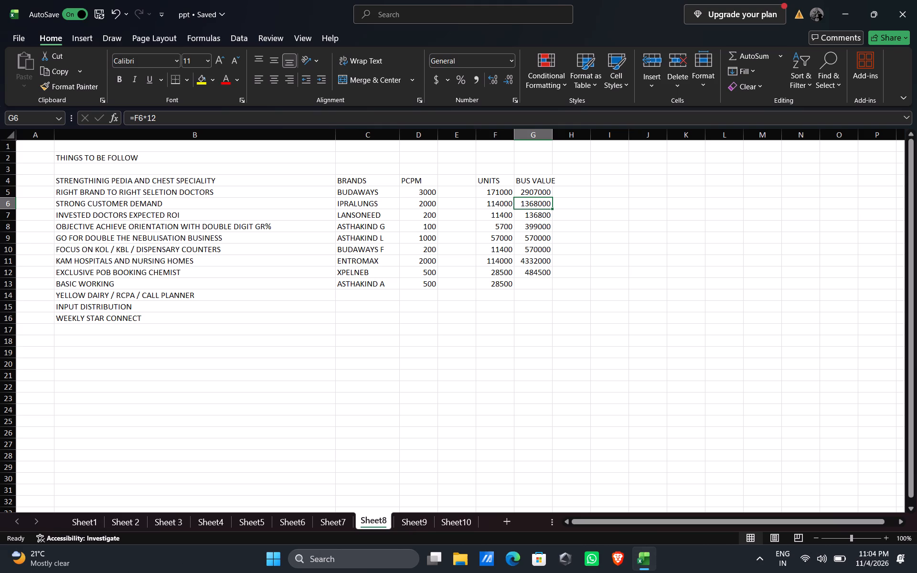
drag(533, 191, 538, 265)
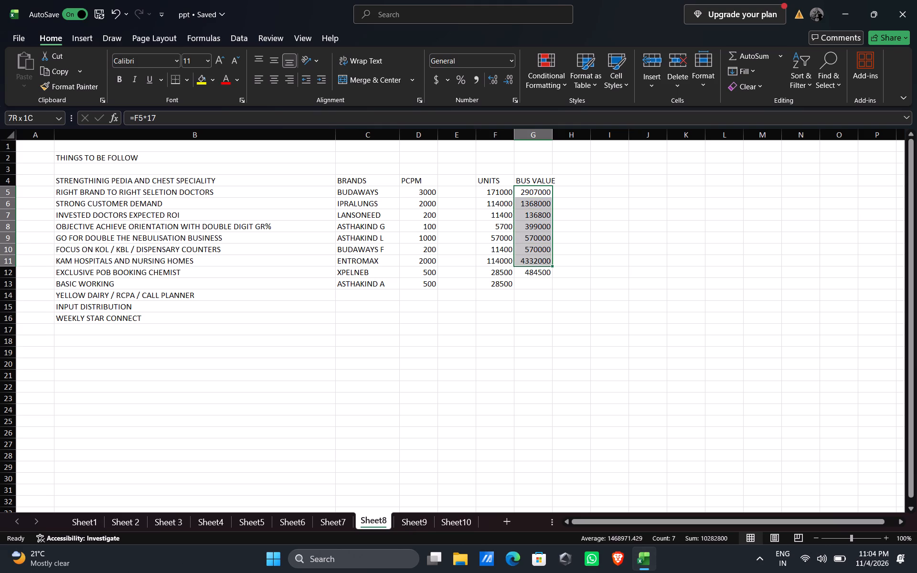
drag(538, 265, 538, 271)
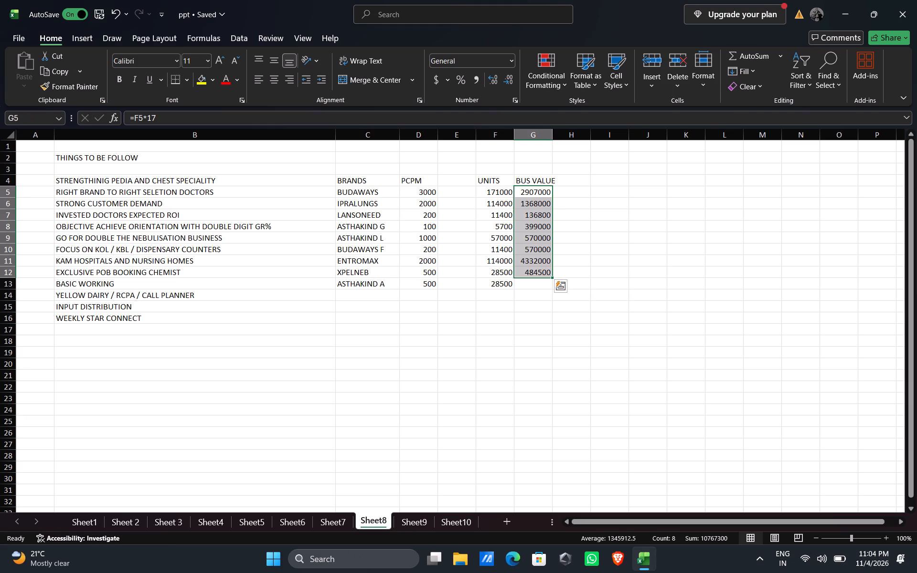
click(254, 521)
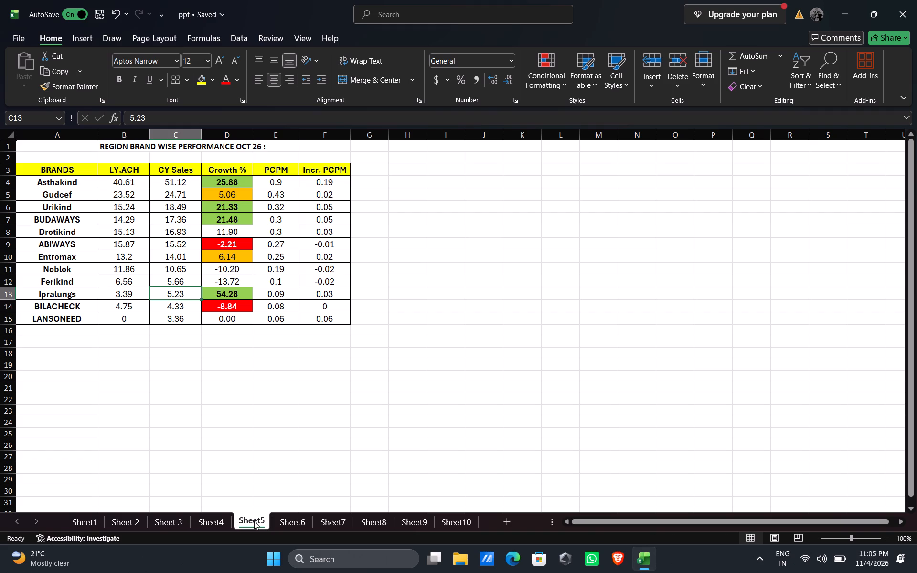
click(287, 521)
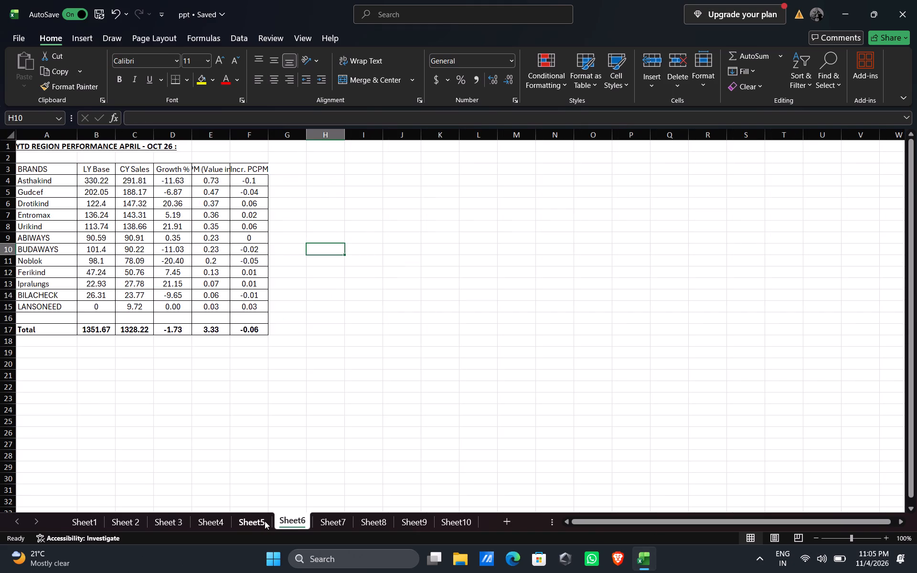
click(260, 521)
Save the ppt workbook with Sheet5 active and the empty cell L17 selected.
click(557, 344)
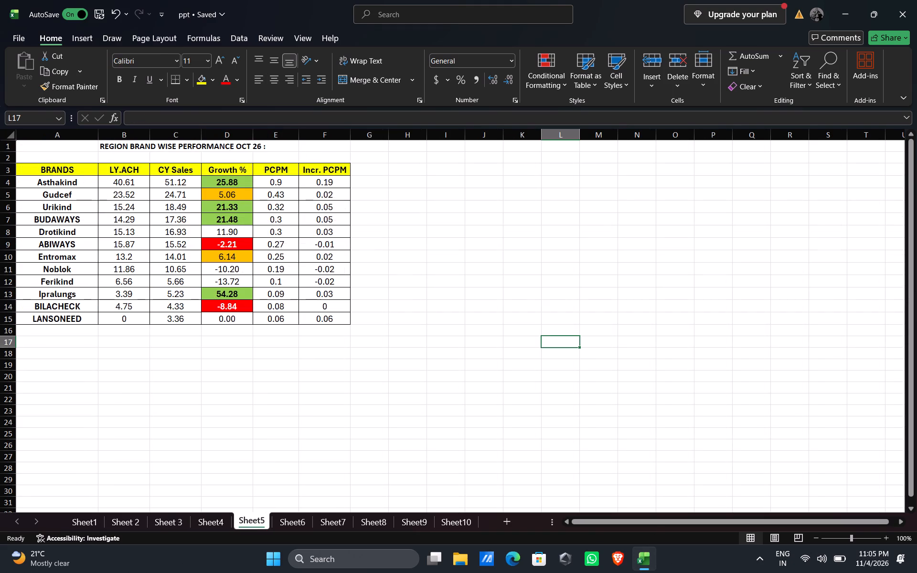
key(ctrl+s)
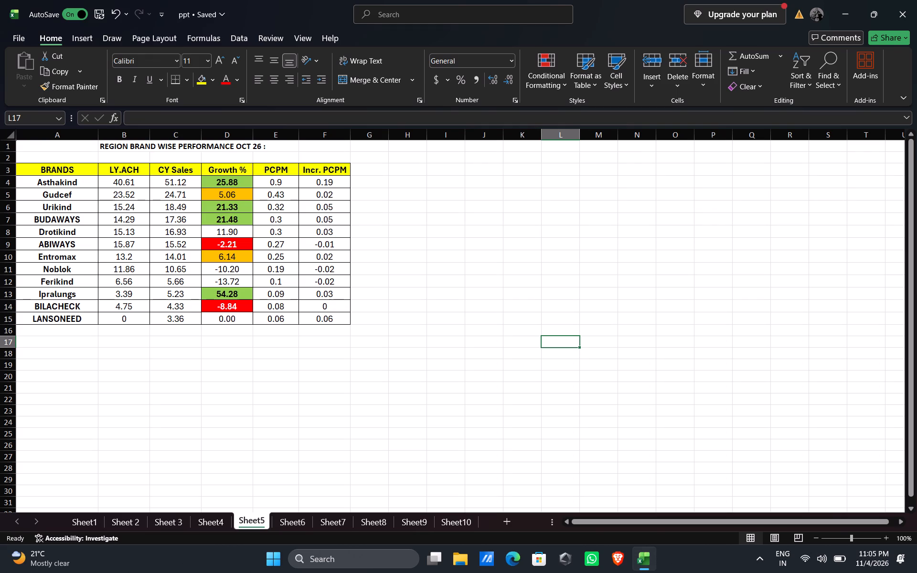
Review the closing text on Sheet9 and the key expectations for managers on Sheet10.
click(420, 525)
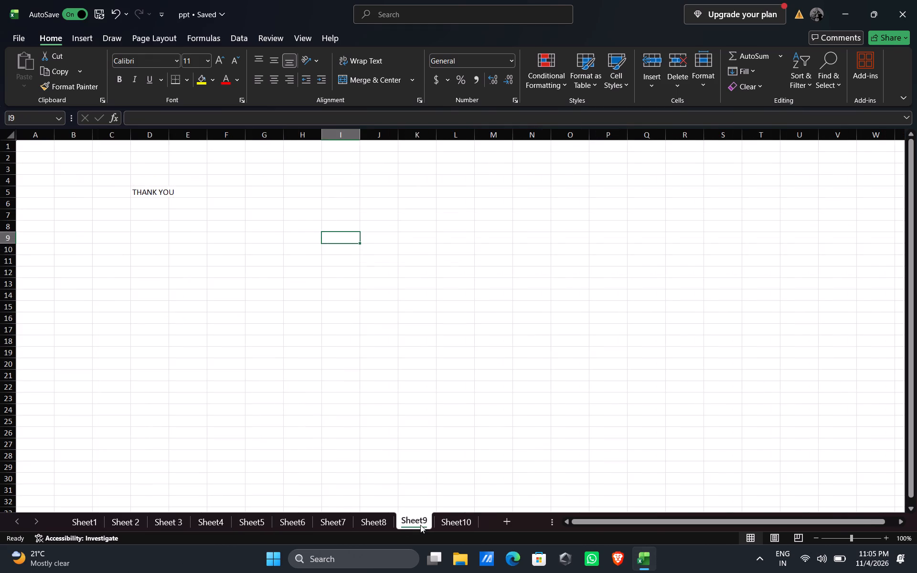
click(452, 523)
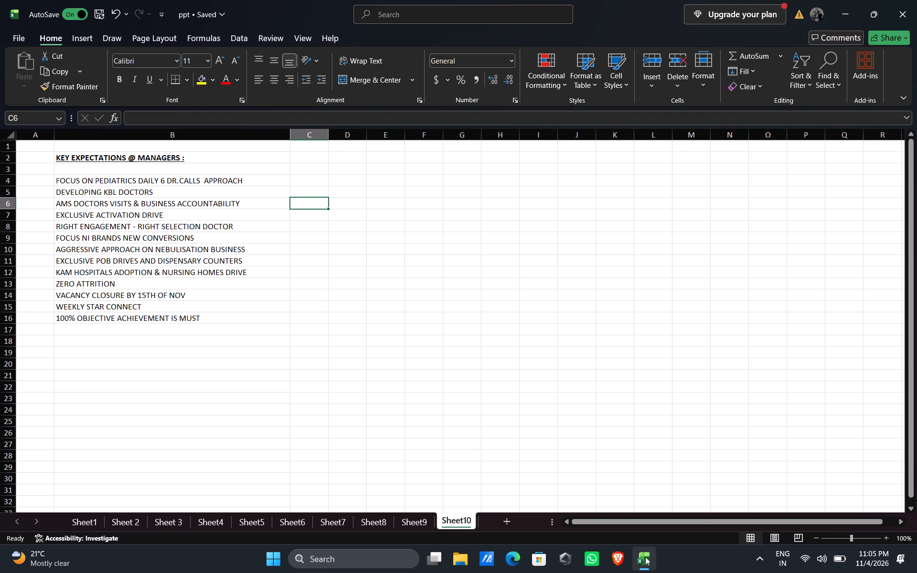
Switch to File Explorer, open the JAGADISH workbook from the Downloads folder, and enable editing in it.
click(460, 559)
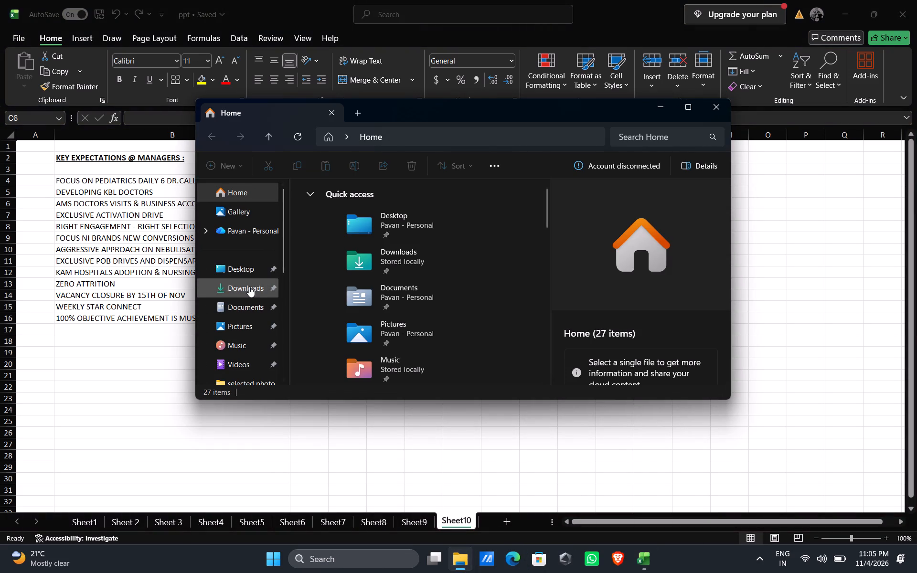
click(249, 286)
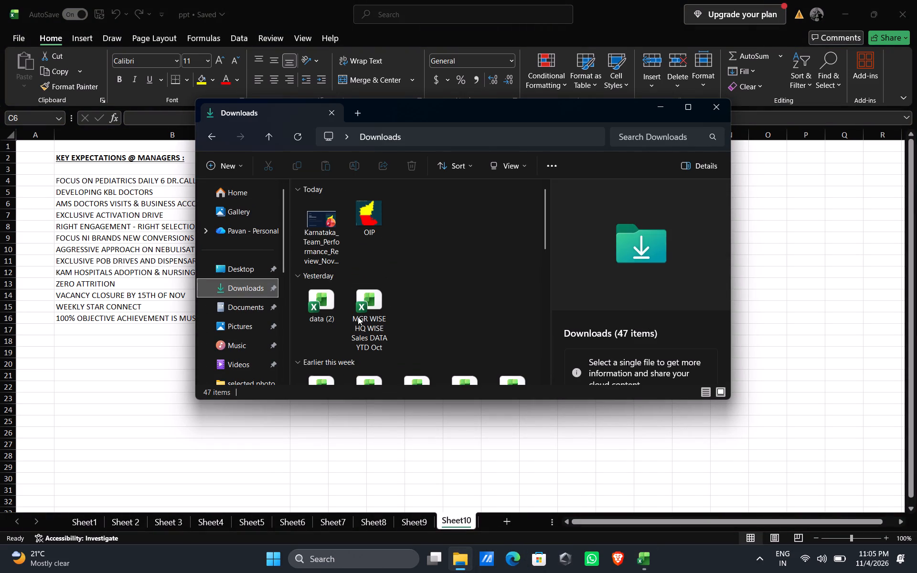
click(690, 110)
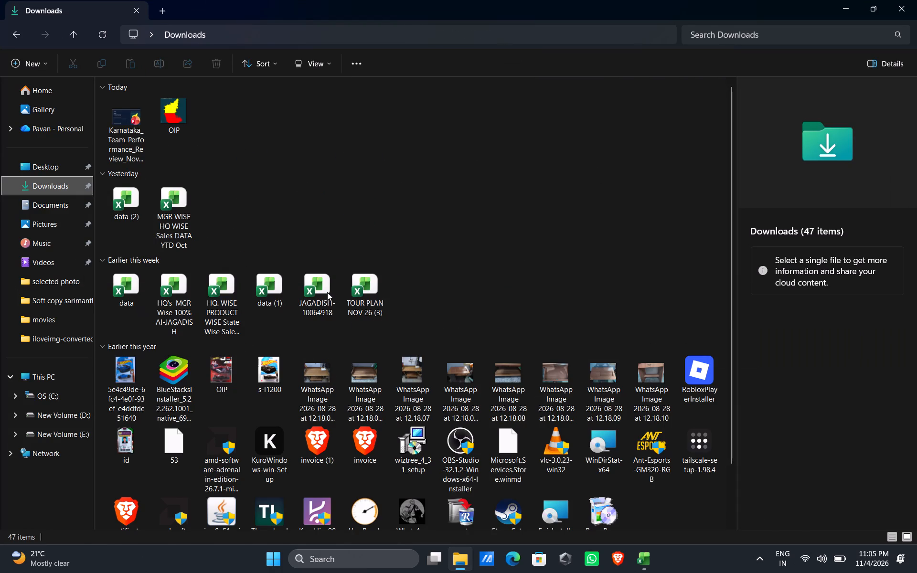
double_click(327, 292)
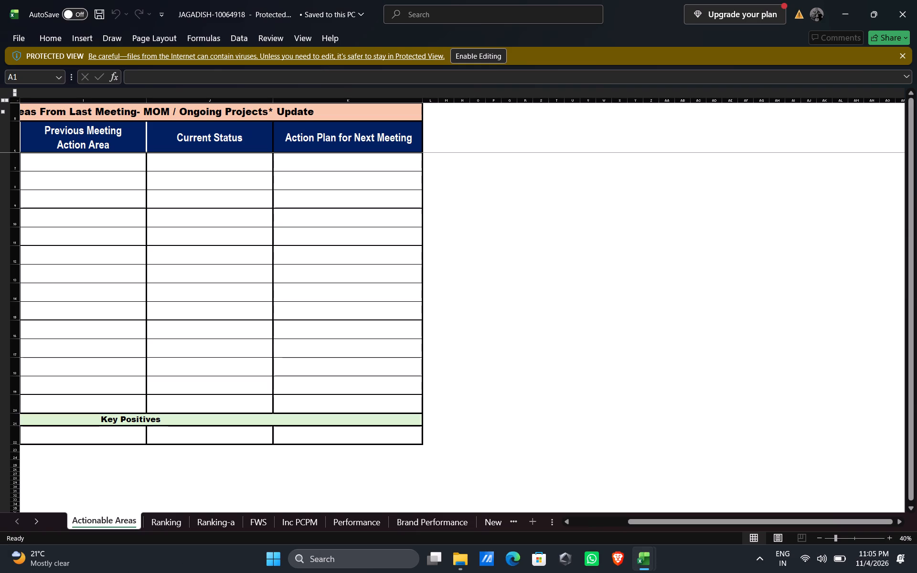
click(491, 54)
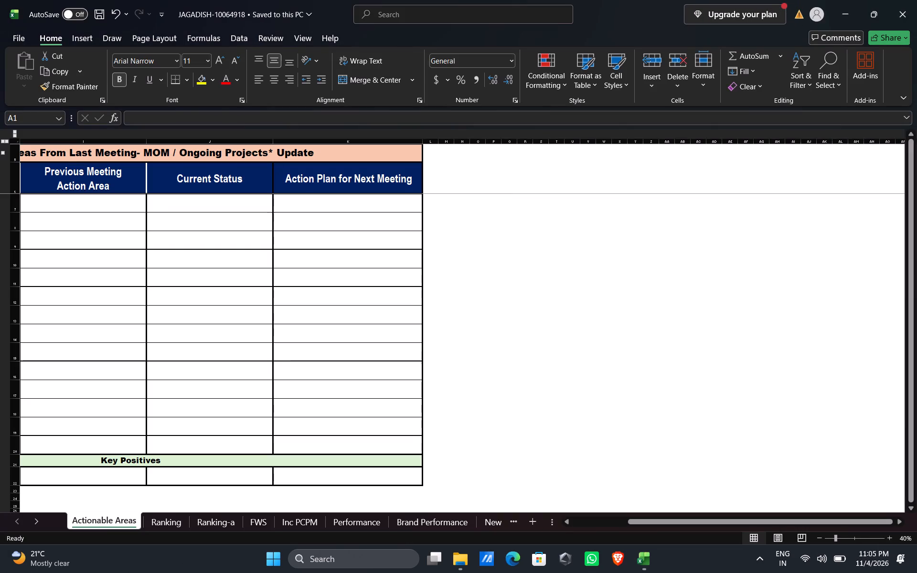
Examine the manager scores on the Ranking sheet and the Ranking-a parameters, including the mandate brands value in J7.
click(170, 523)
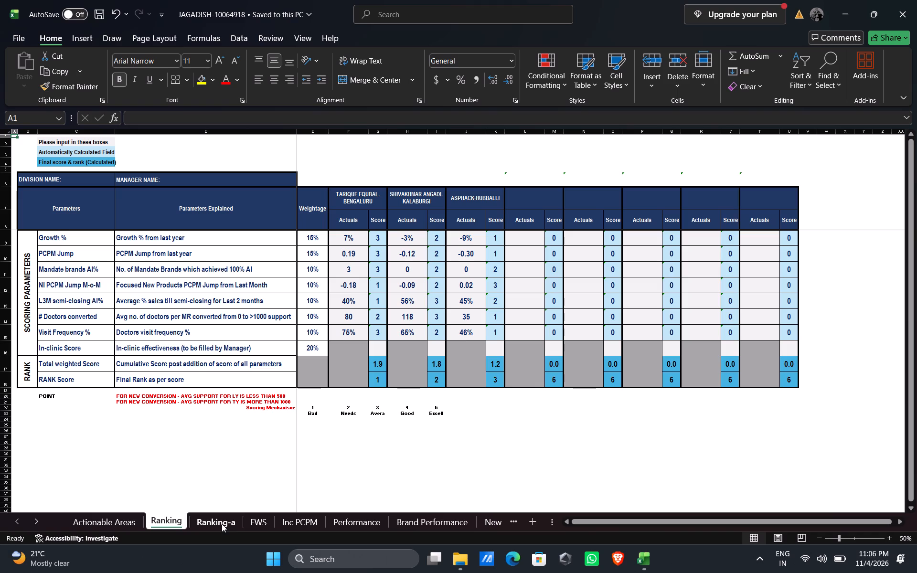
click(223, 527)
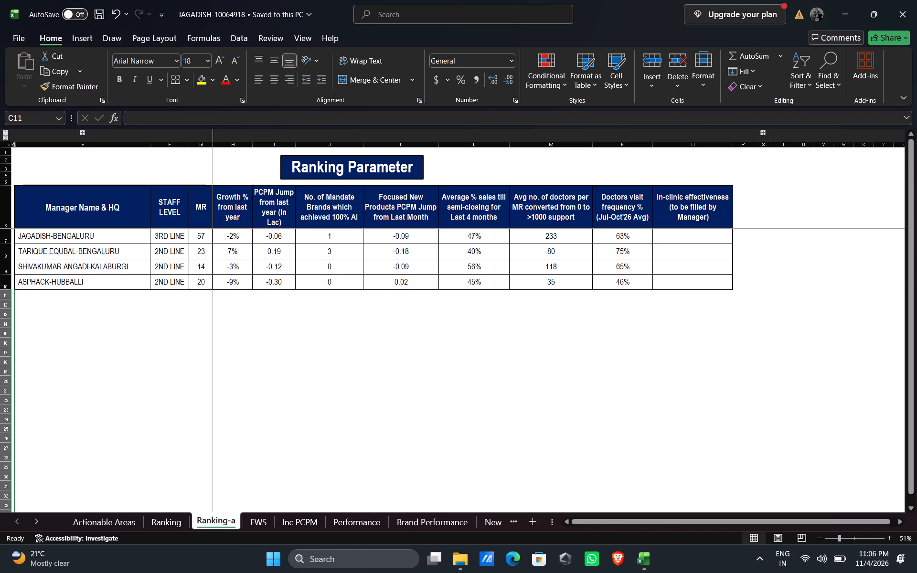
click(338, 239)
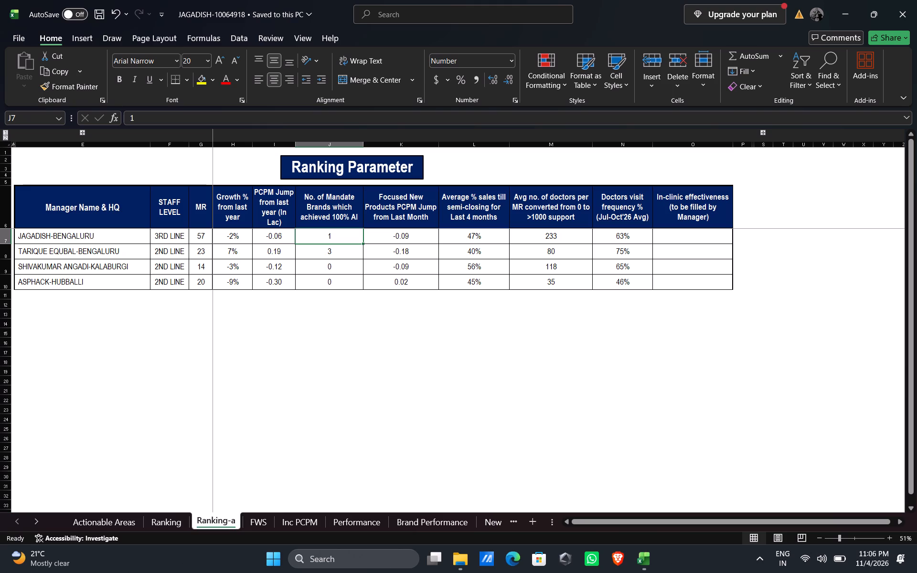